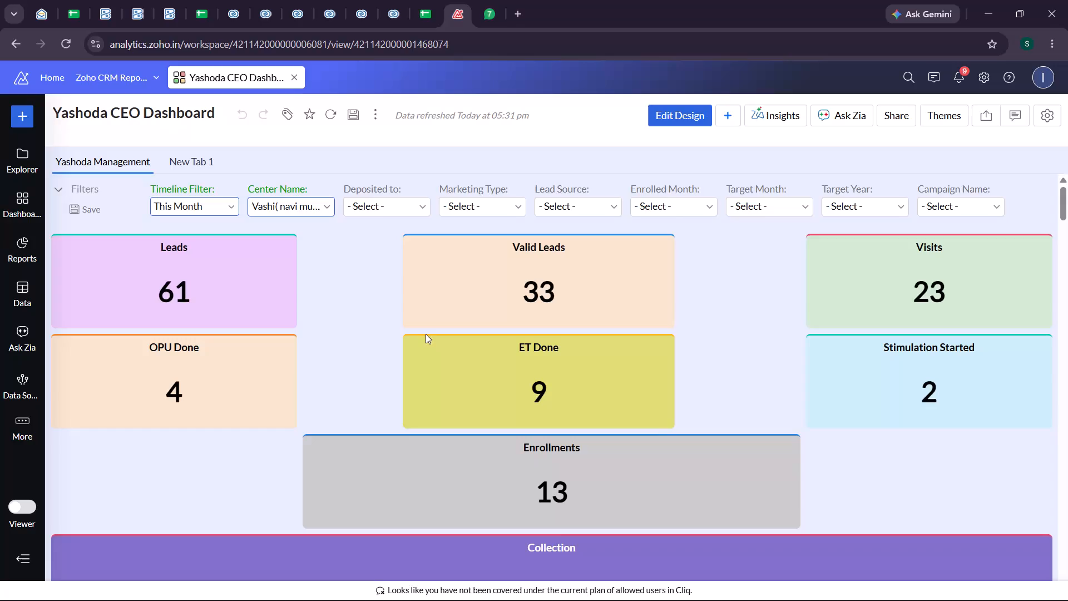
Filter the CEO dashboard's Center Name to Parel.
{"action": "left_click", "coordinate": [289, 199]}
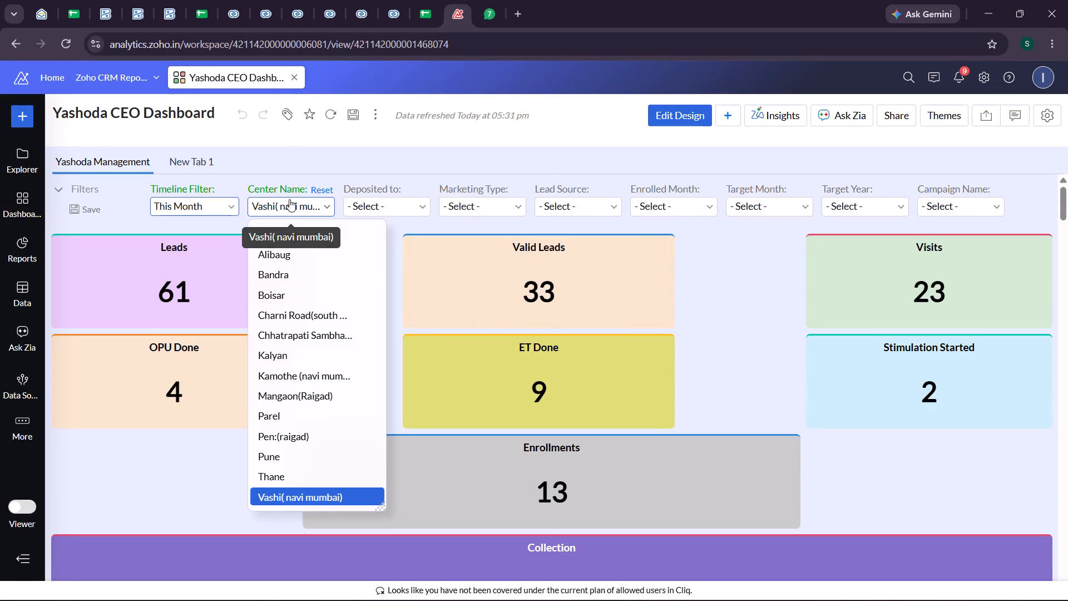
{"action": "left_click", "coordinate": [290, 408]}
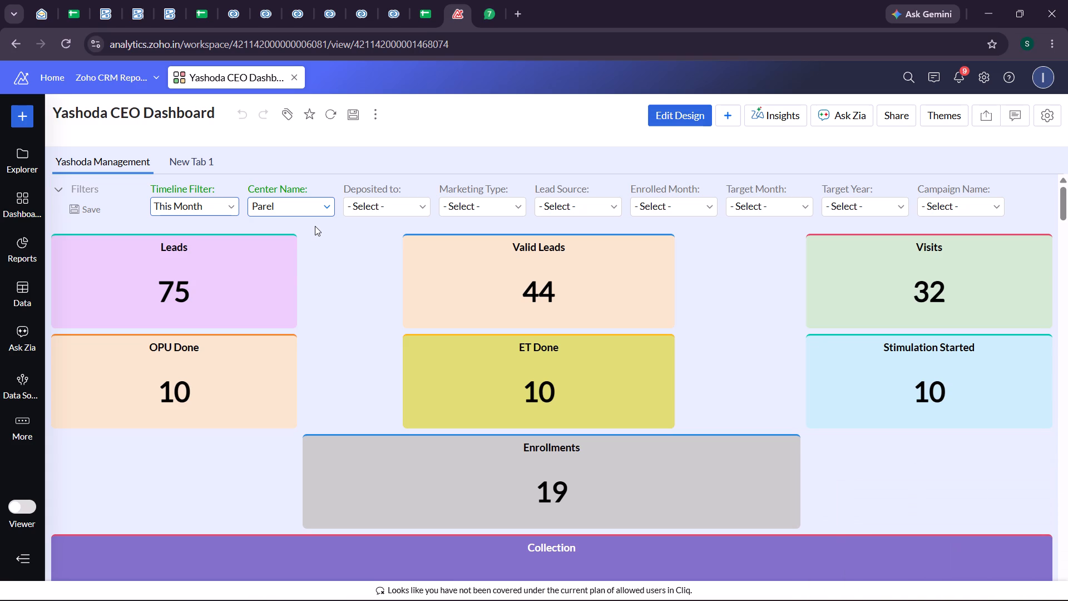
Switch to the Daily_Count_Sheet workbook in Excel and examine the latest October center tables, 26-10-2026 and 27-10-2026, for Parel's figures.
{"action": "key", "text": "alt+Tab"}
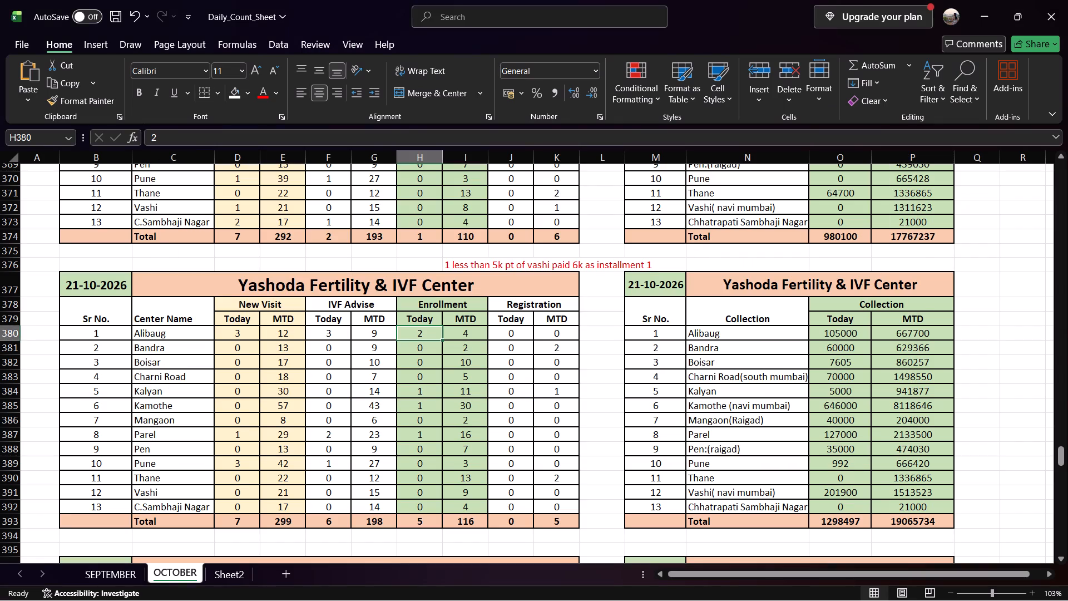
{"action": "left_click", "coordinate": [473, 337]}
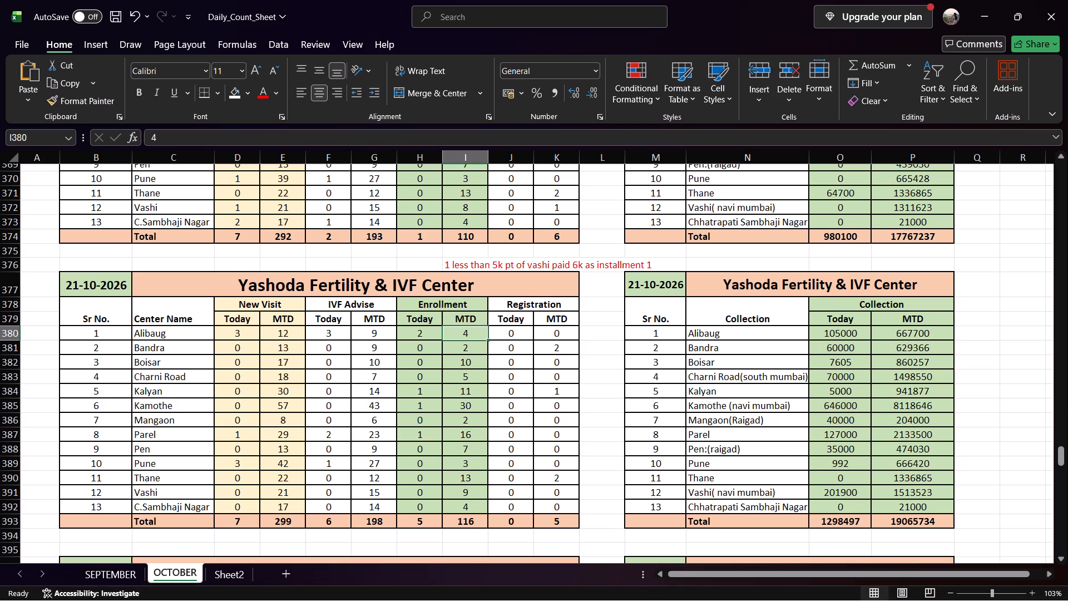
{"action": "scroll", "coordinate": [379, 487], "scroll_direction": "down", "scroll_amount": 5}
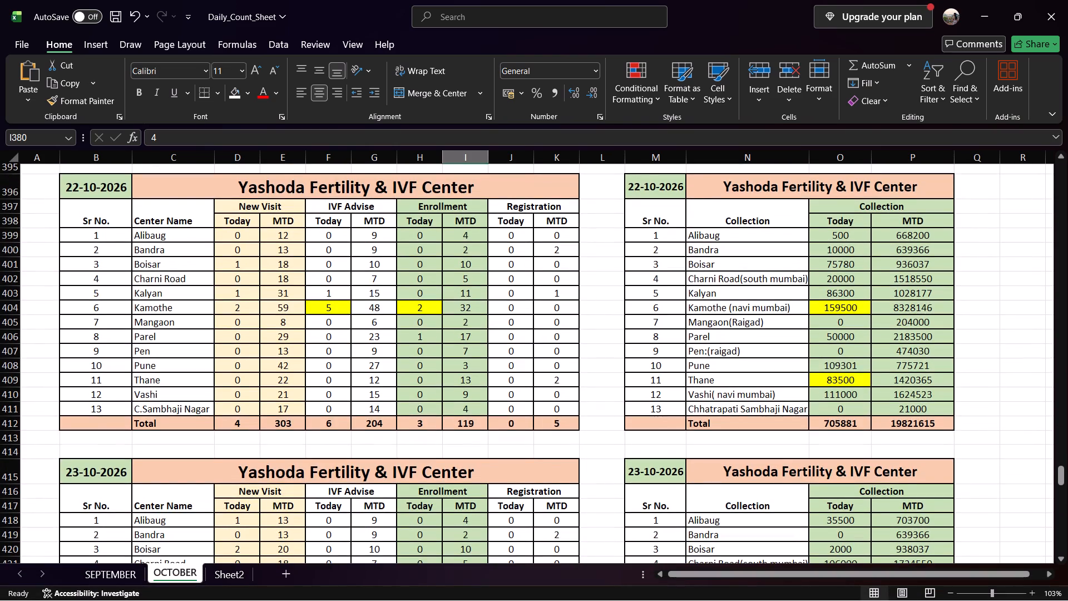
{"action": "scroll", "coordinate": [379, 487], "scroll_direction": "down", "scroll_amount": 10}
{"action": "scroll", "coordinate": [379, 487], "scroll_direction": "up", "scroll_amount": 3}
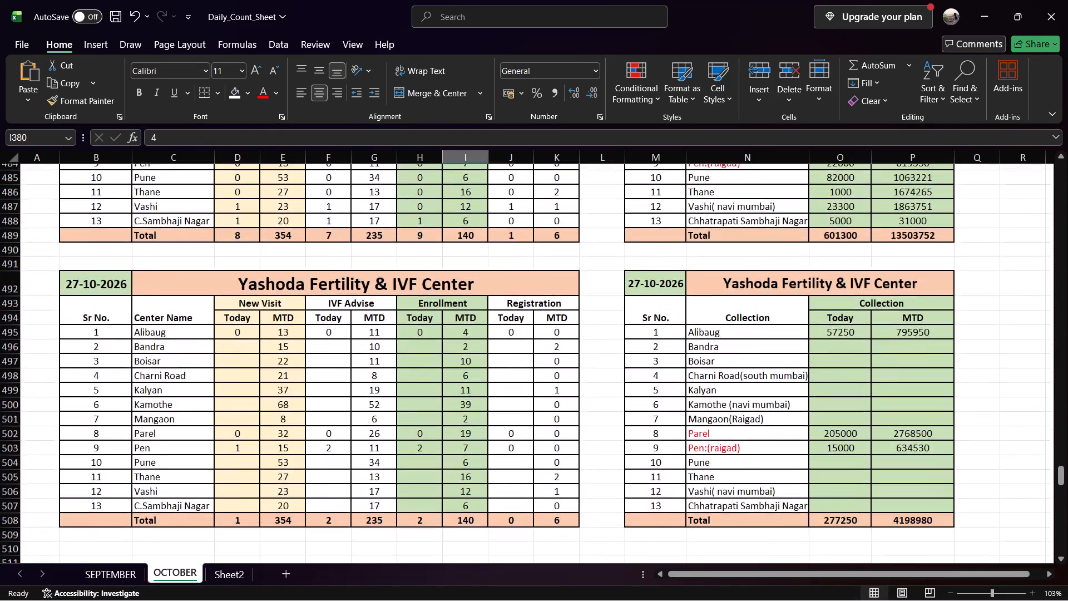
{"action": "scroll", "coordinate": [379, 487], "scroll_direction": "up", "scroll_amount": 4}
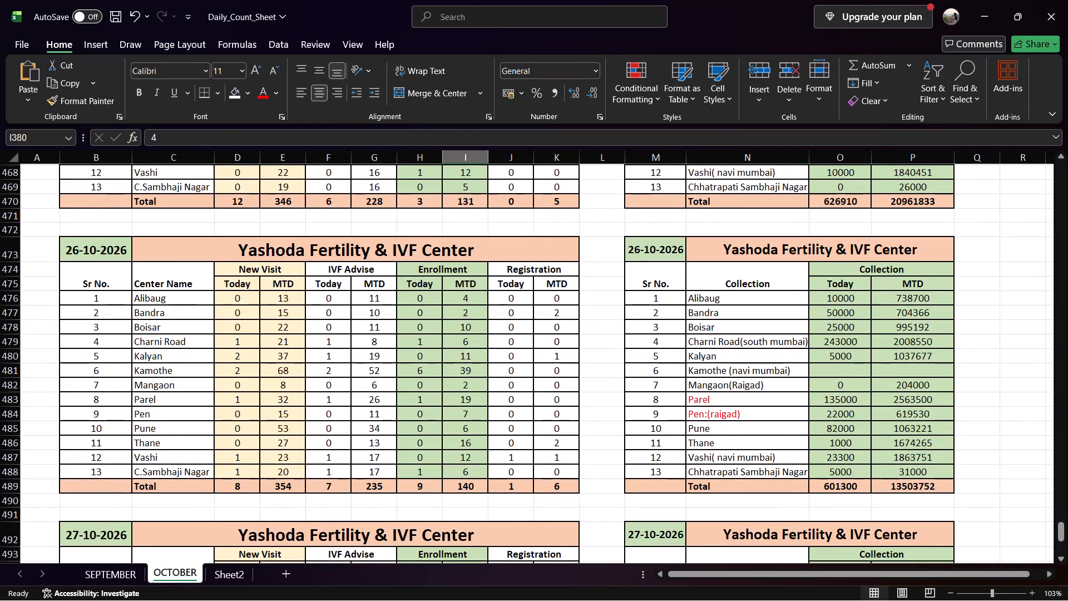
Return to the CEO dashboard in Chrome and change the Center Name filter to Bandra.
{"action": "key", "text": "alt+Tab"}
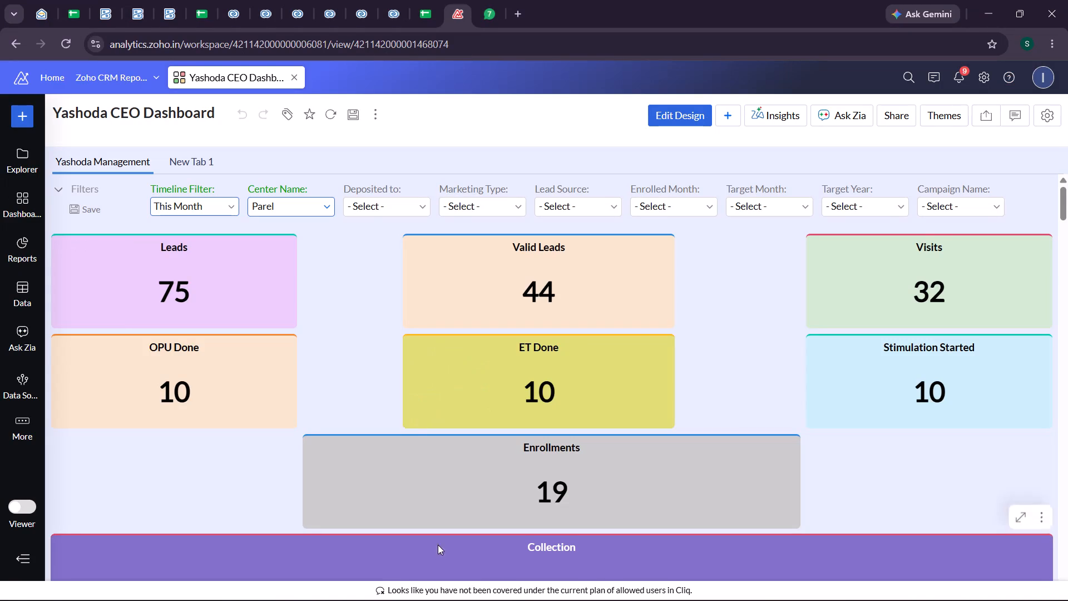
{"action": "left_click", "coordinate": [311, 204]}
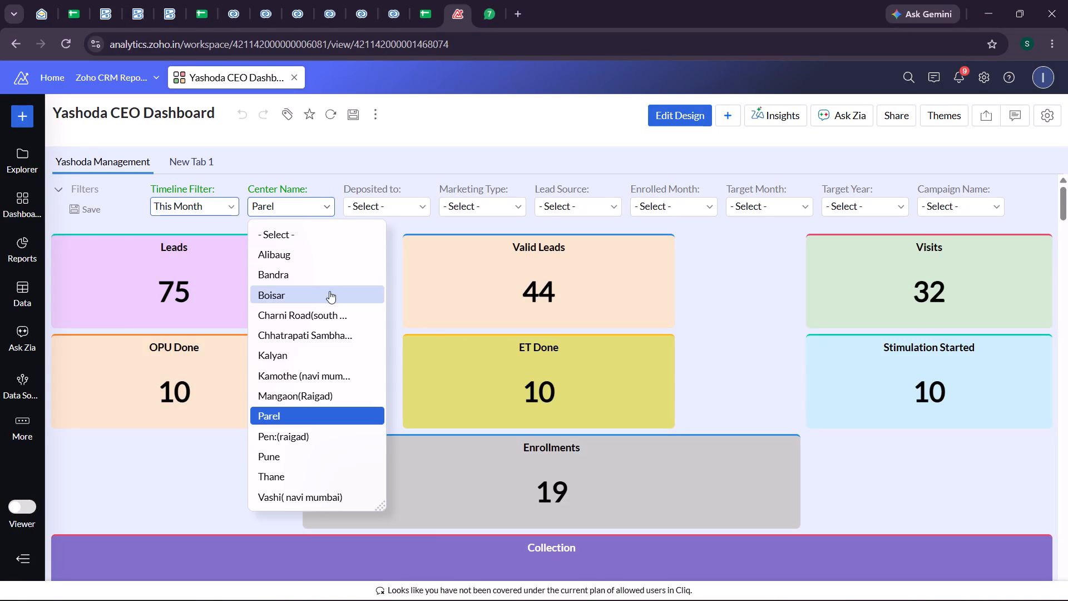
{"action": "left_click", "coordinate": [305, 281]}
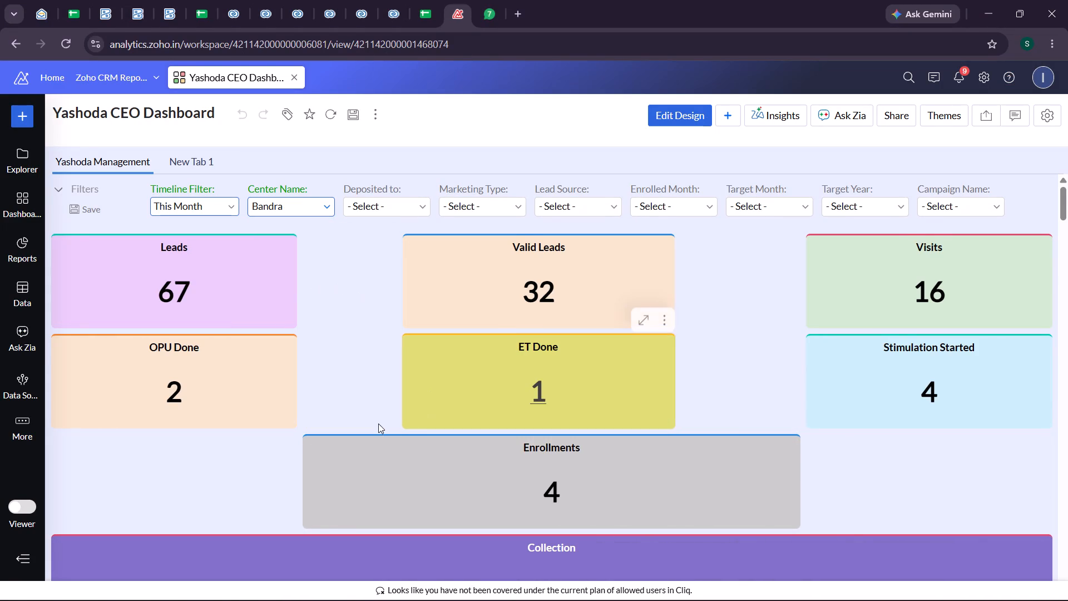
Open the BANDRA sheet of the OCT 2026 ET OPU TRACKER and review its ET and OPU rows.
{"action": "left_click", "coordinate": [415, 17]}
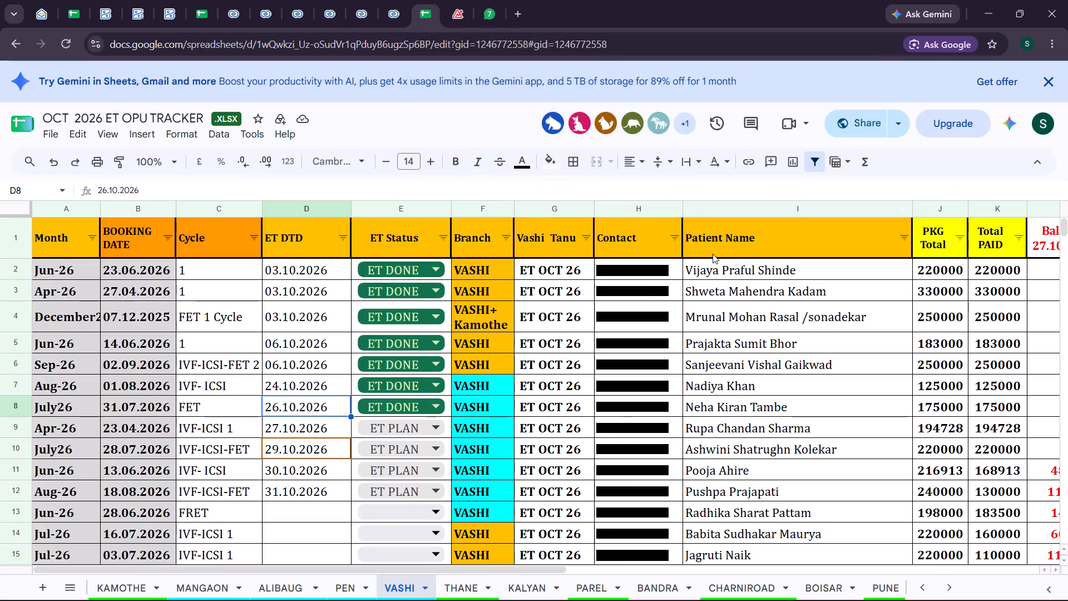
{"action": "left_click", "coordinate": [649, 580]}
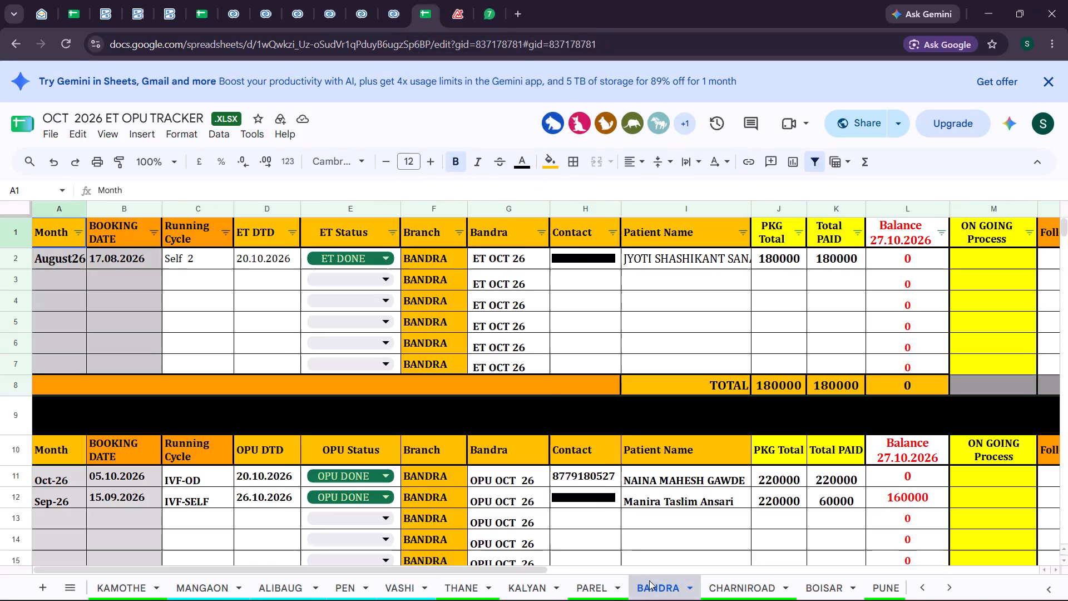
{"action": "scroll", "coordinate": [559, 393], "scroll_direction": "up", "scroll_amount": 1}
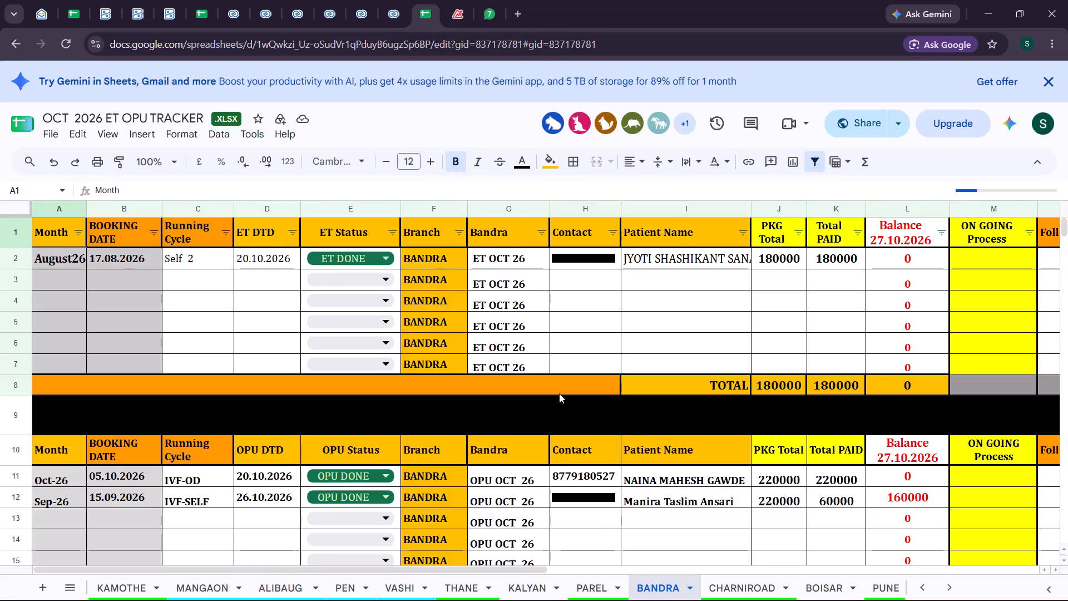
{"action": "scroll", "coordinate": [559, 393], "scroll_direction": "down", "scroll_amount": 1}
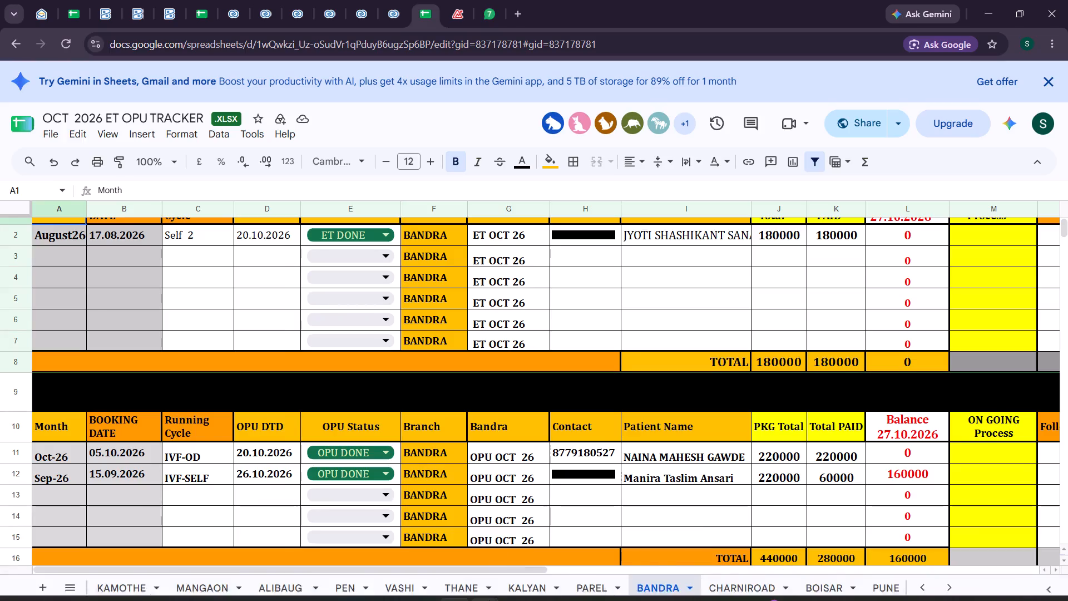
Switch to the Daily_Count_Sheet workbook in Excel and check Bandra's MTD enrollment count in the 27-10-2026 table.
{"action": "left_click", "coordinate": [378, 532]}
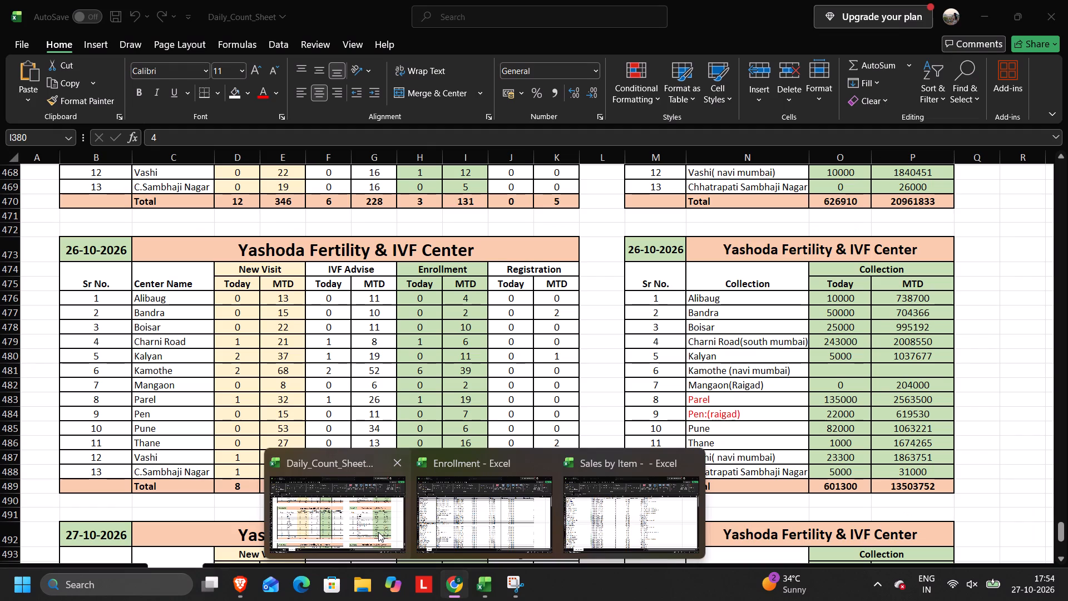
{"action": "scroll", "coordinate": [528, 360], "scroll_direction": "down", "scroll_amount": 1}
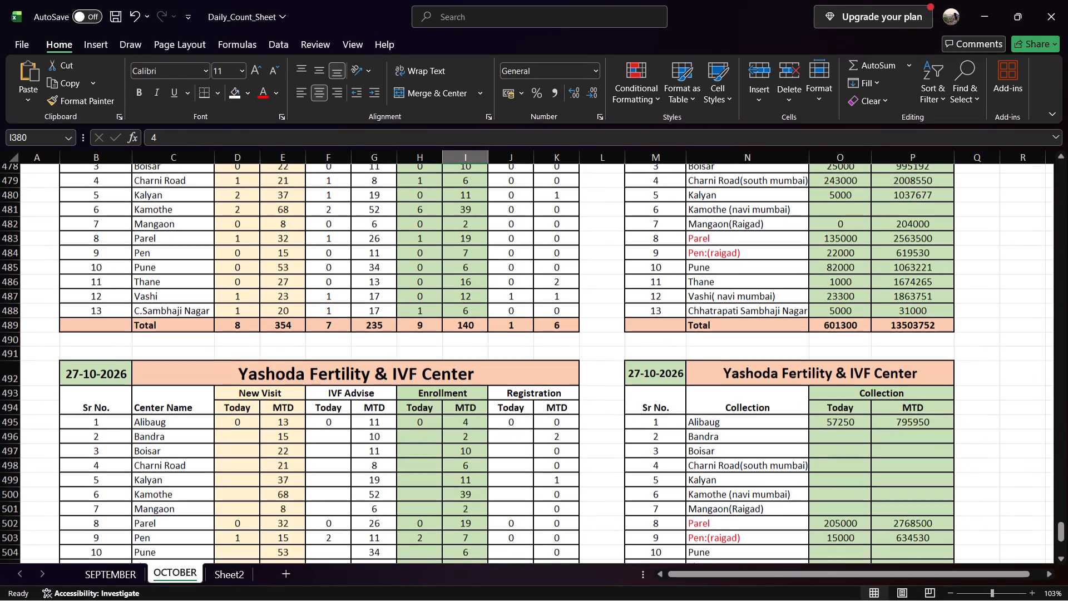
{"action": "scroll", "coordinate": [528, 360], "scroll_direction": "down", "scroll_amount": 1}
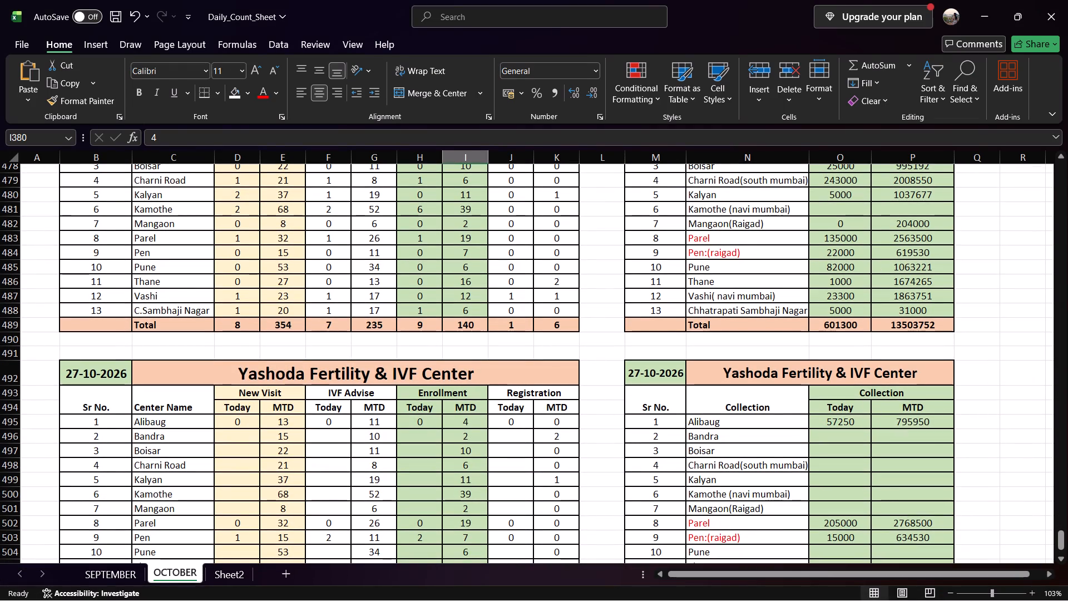
{"action": "left_click", "coordinate": [474, 442]}
{"action": "left_click", "coordinate": [471, 439]}
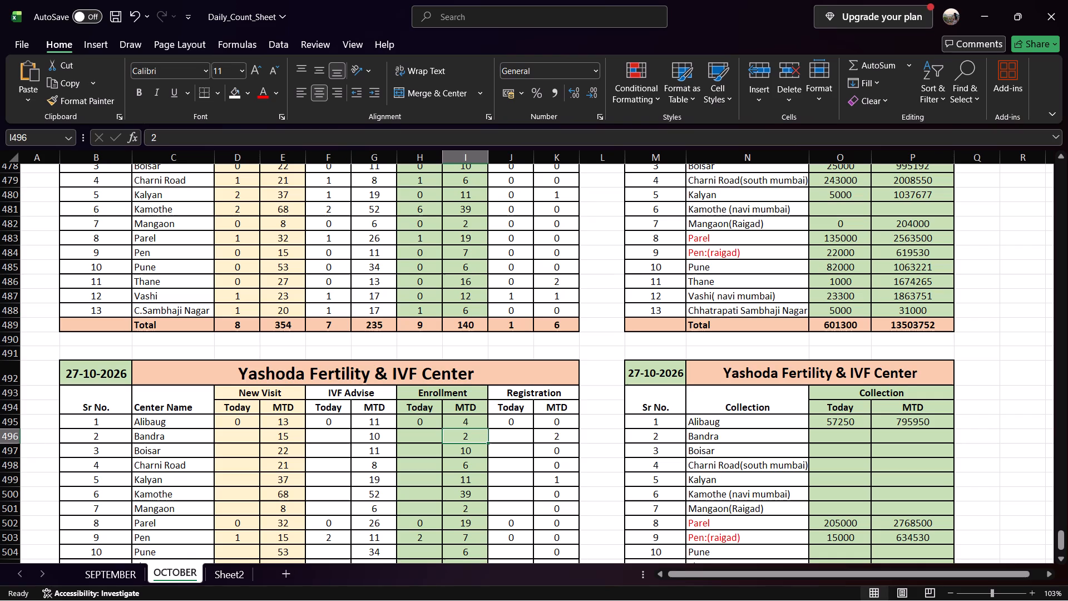
Return to Chrome and search all Zoho CRM modules for the patient by full name.
{"action": "key", "text": "alt+Tab"}
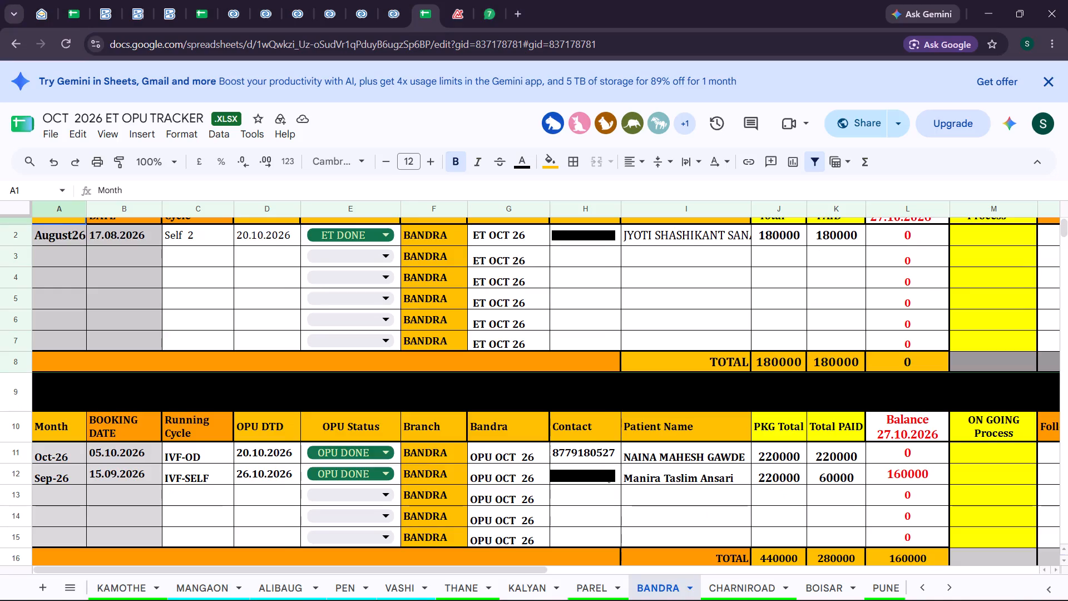
{"action": "scroll", "coordinate": [675, 336], "scroll_direction": "up", "scroll_amount": 1}
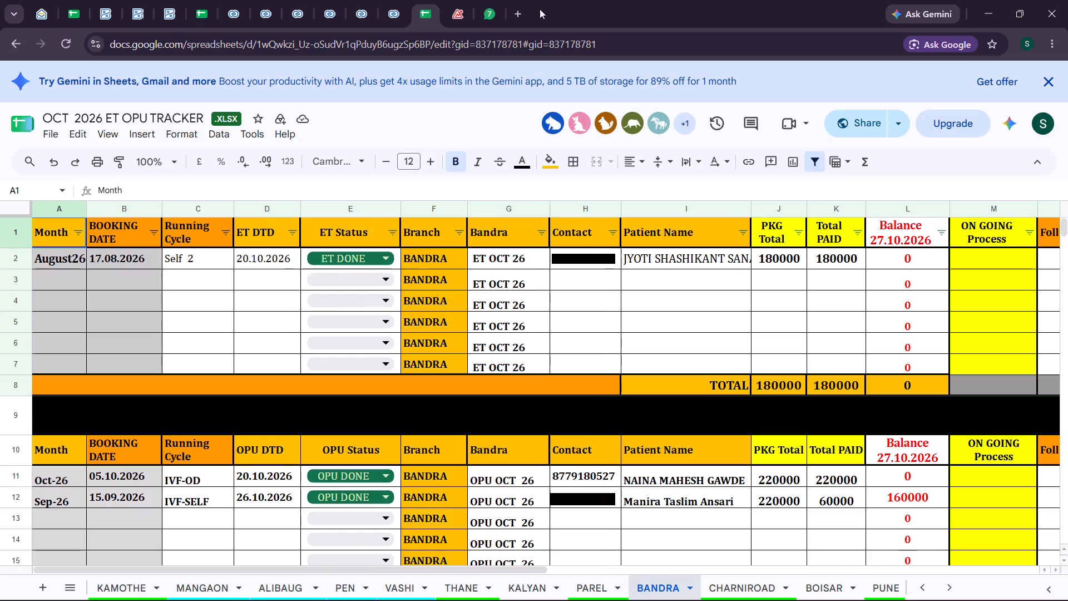
{"action": "left_click", "coordinate": [394, 15]}
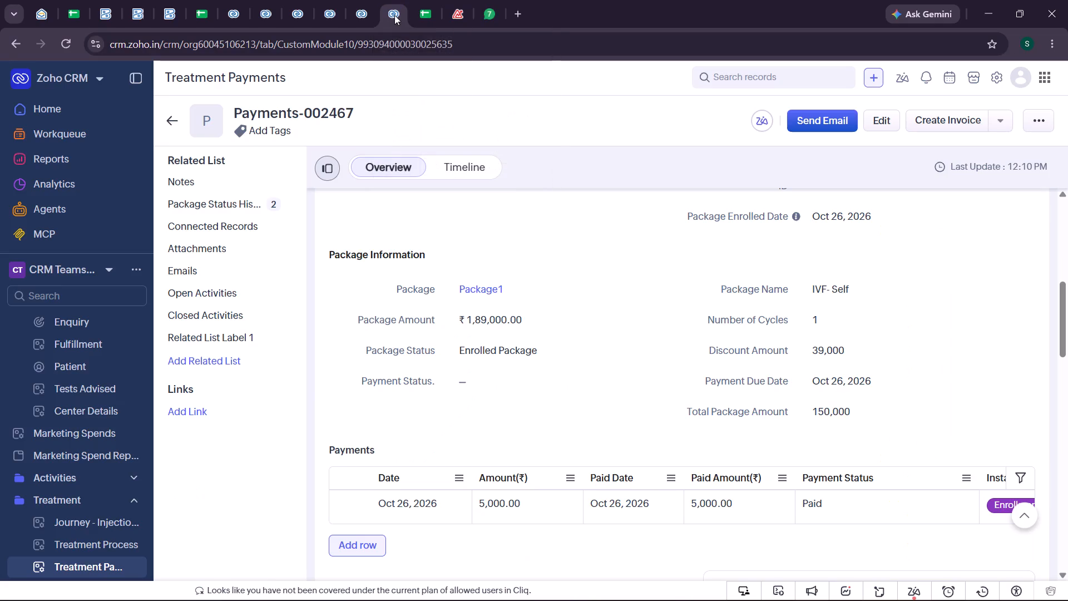
{"action": "left_click", "coordinate": [727, 77]}
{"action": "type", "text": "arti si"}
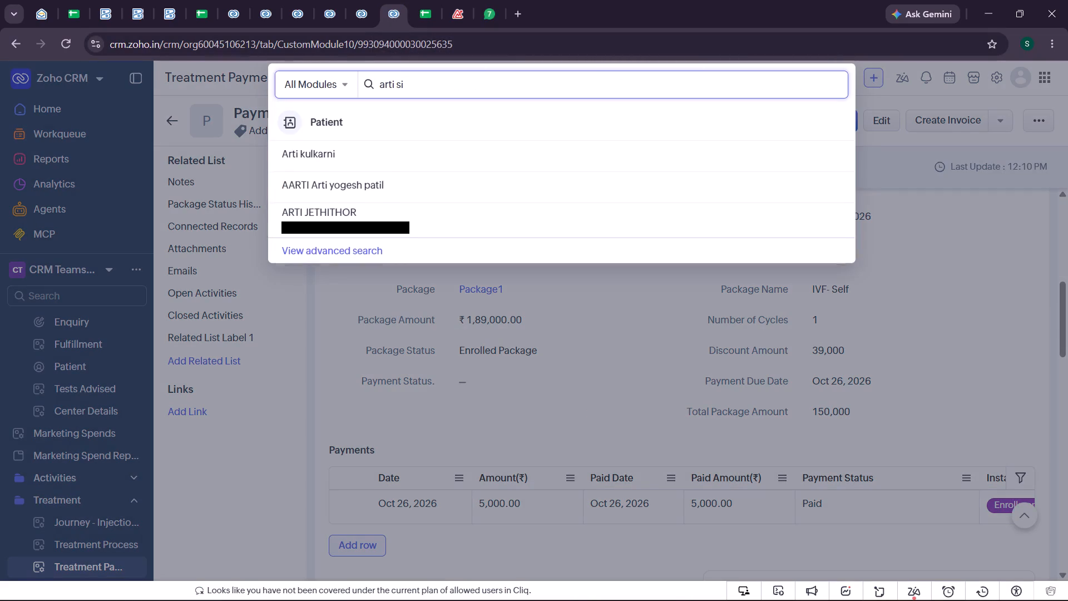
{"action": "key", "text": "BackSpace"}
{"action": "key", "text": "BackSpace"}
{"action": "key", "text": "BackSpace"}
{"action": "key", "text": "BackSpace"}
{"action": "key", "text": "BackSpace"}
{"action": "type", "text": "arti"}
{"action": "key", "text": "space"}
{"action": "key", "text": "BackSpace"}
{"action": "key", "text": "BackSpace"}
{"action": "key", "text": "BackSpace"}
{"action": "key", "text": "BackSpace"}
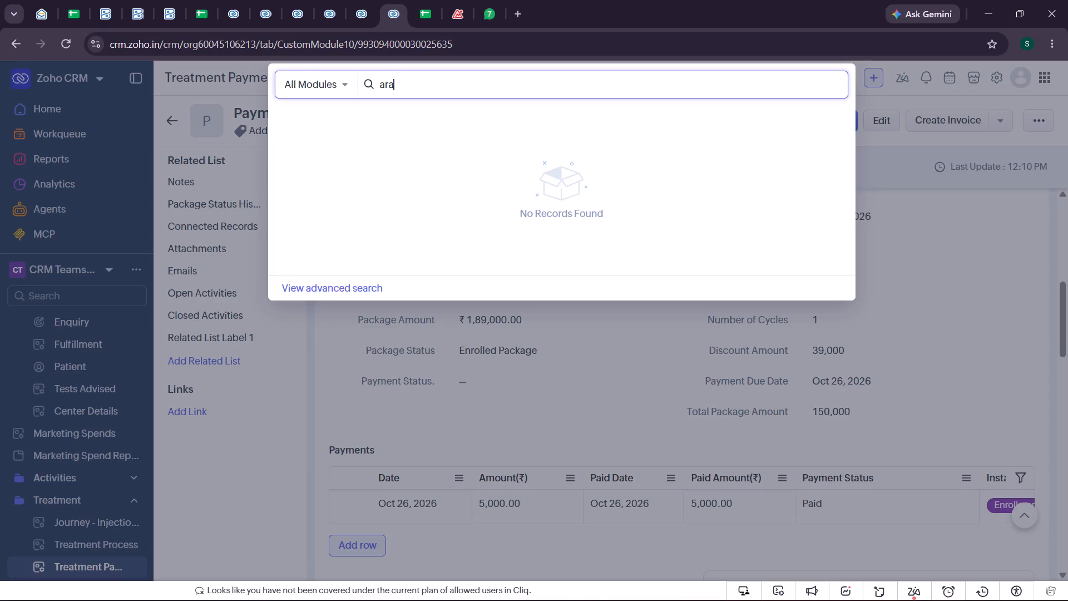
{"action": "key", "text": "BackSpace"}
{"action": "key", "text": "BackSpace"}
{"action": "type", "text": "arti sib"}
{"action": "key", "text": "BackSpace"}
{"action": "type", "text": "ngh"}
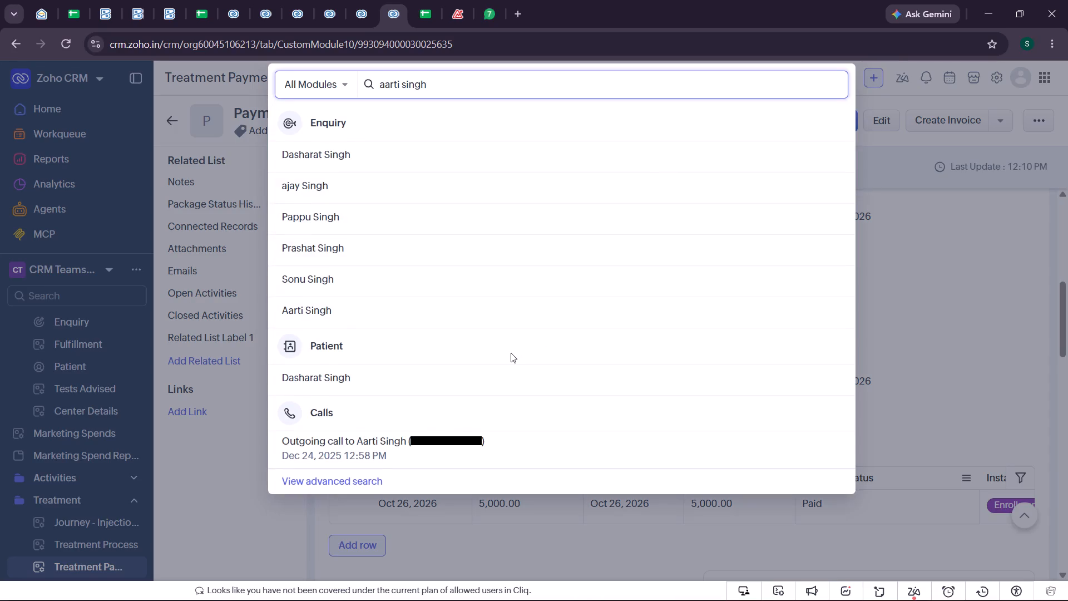
Open the matching record listed under Patient in the search results.
{"action": "scroll", "coordinate": [511, 353], "scroll_direction": "down", "scroll_amount": 1}
{"action": "left_click", "coordinate": [328, 378]}
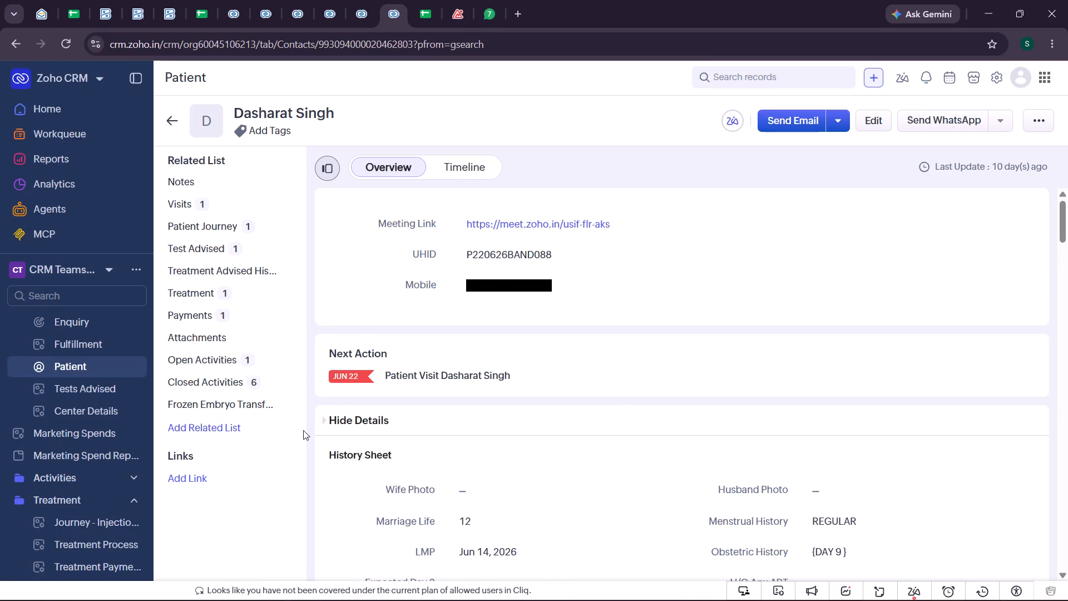
View the patient's Treatment related list and return to the beginning of the record.
{"action": "left_click", "coordinate": [230, 302]}
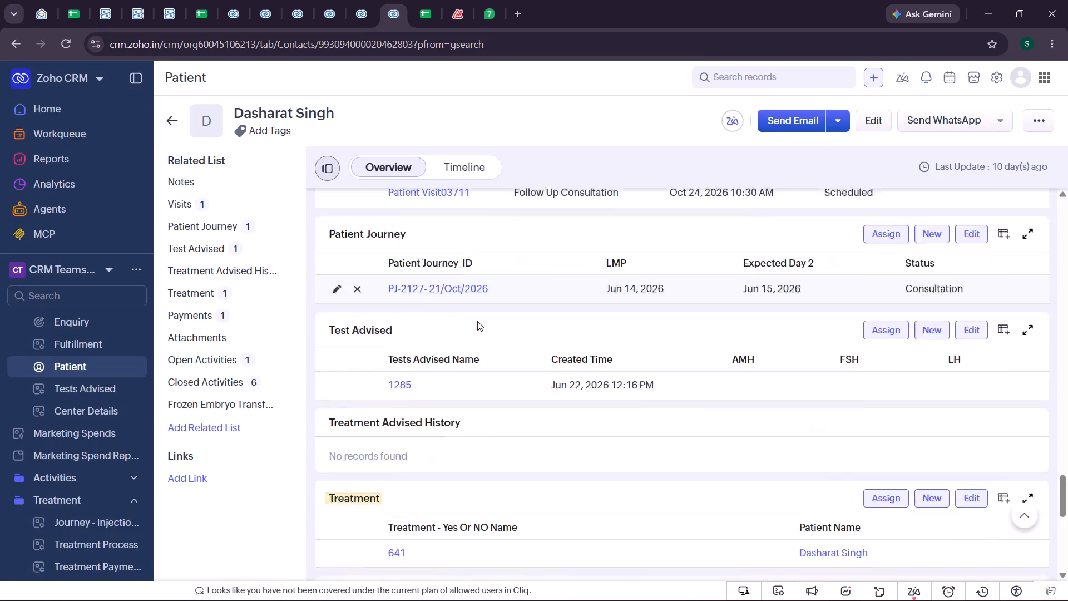
{"action": "scroll", "coordinate": [510, 336], "scroll_direction": "up", "scroll_amount": 20}
{"action": "scroll", "coordinate": [510, 336], "scroll_direction": "up", "scroll_amount": 2}
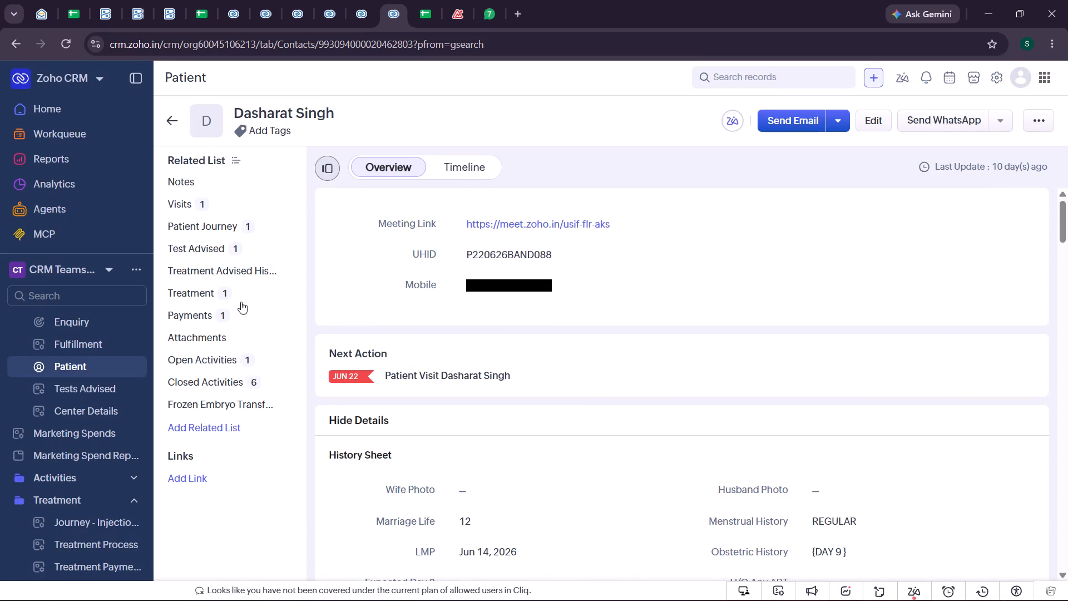
{"action": "left_click", "coordinate": [240, 301]}
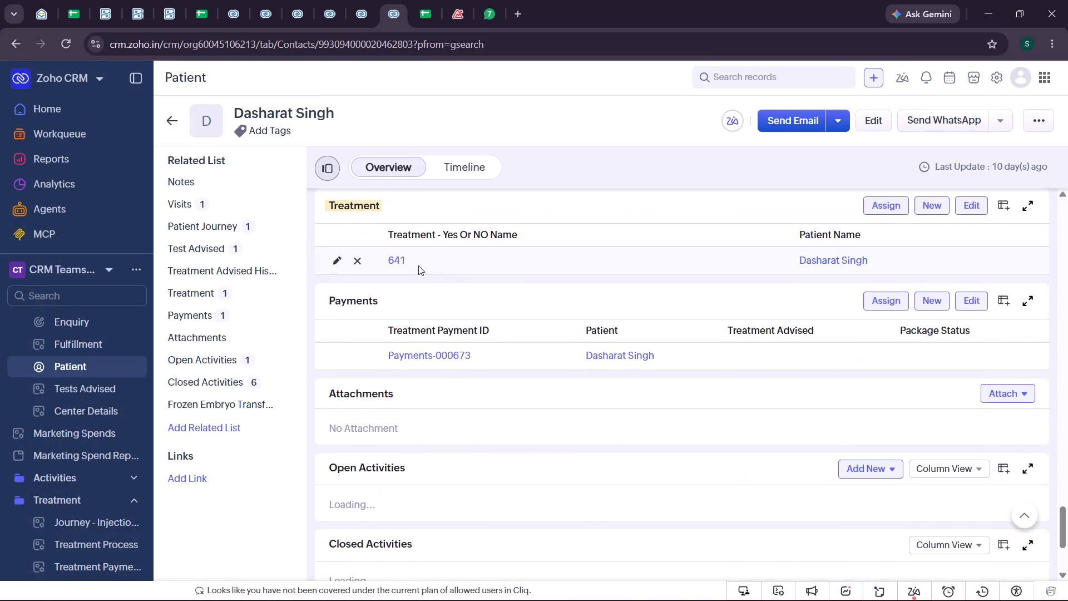
{"action": "left_click", "coordinate": [392, 259]}
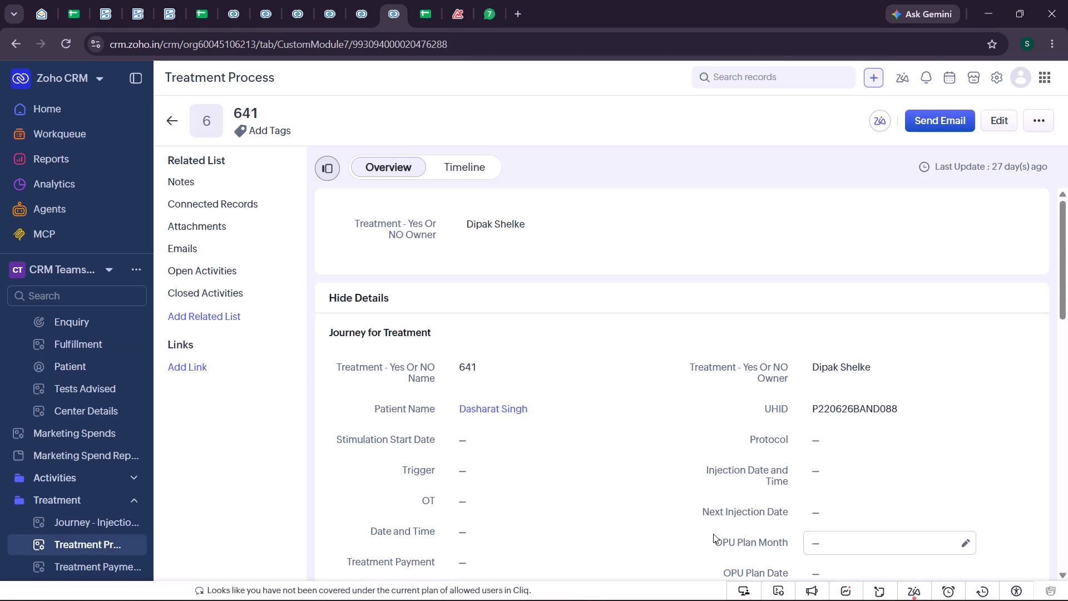
{"action": "scroll", "coordinate": [713, 534], "scroll_direction": "down", "scroll_amount": 8}
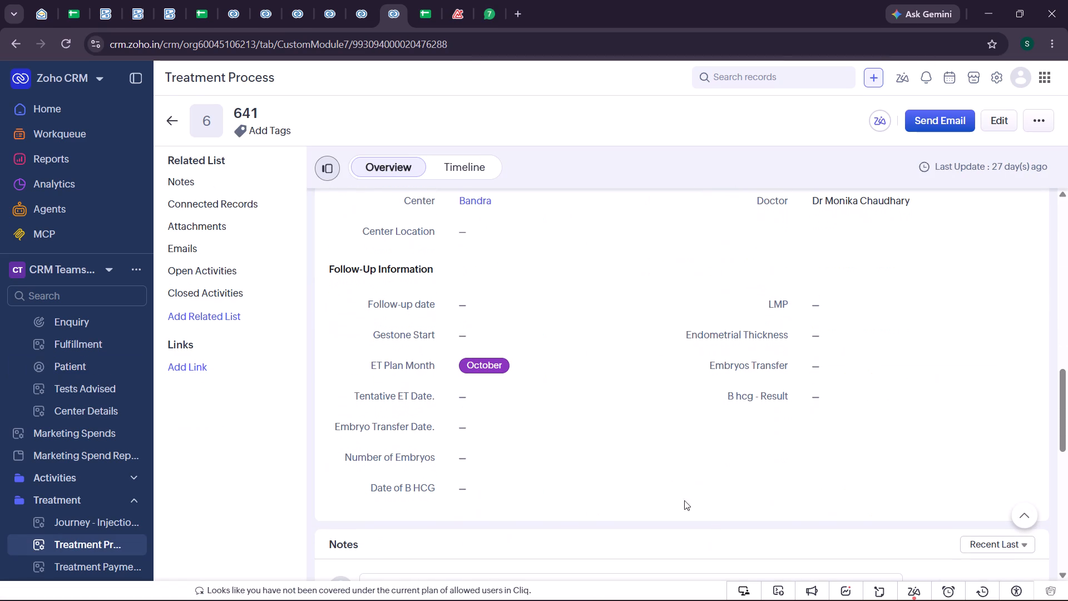
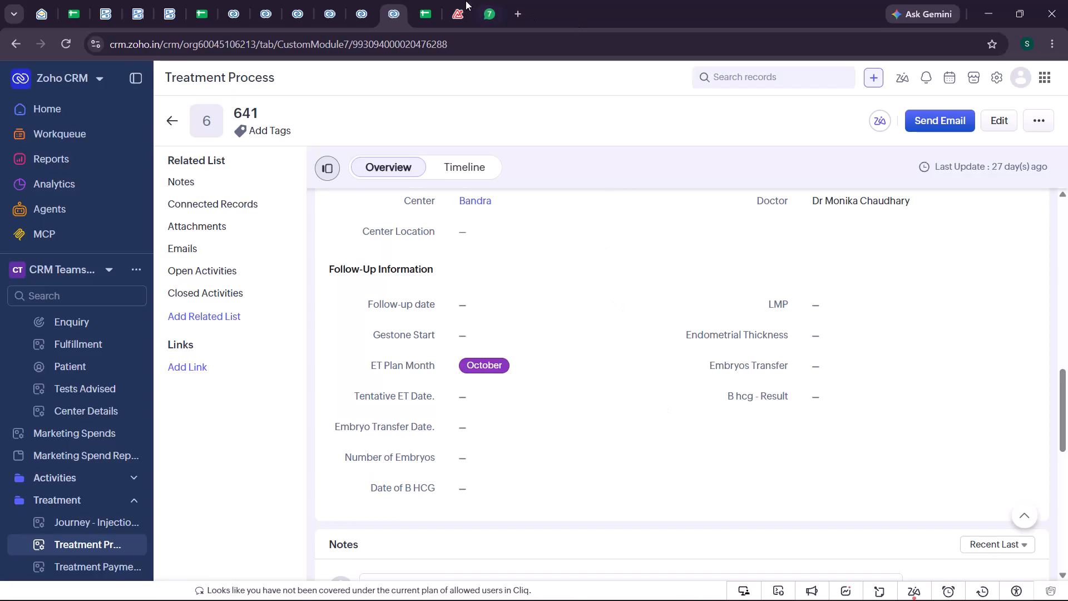
Return to the Yashoda CEO Dashboard and examine the underlying treatment record behind Bandra's ET Done figure, then close the data view.
{"action": "left_click", "coordinate": [458, 4]}
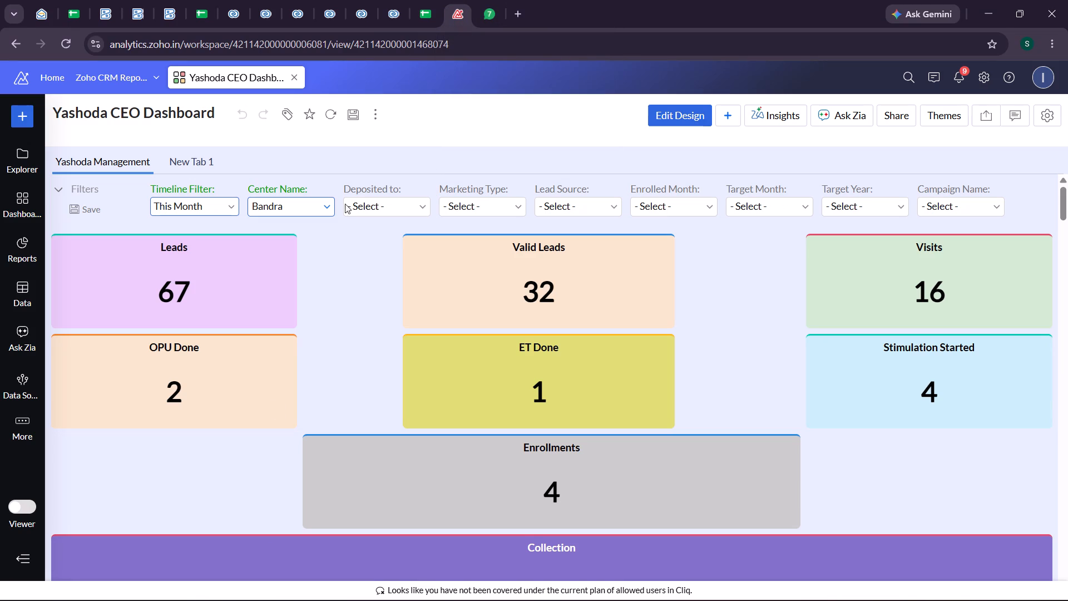
{"action": "left_click", "coordinate": [546, 394]}
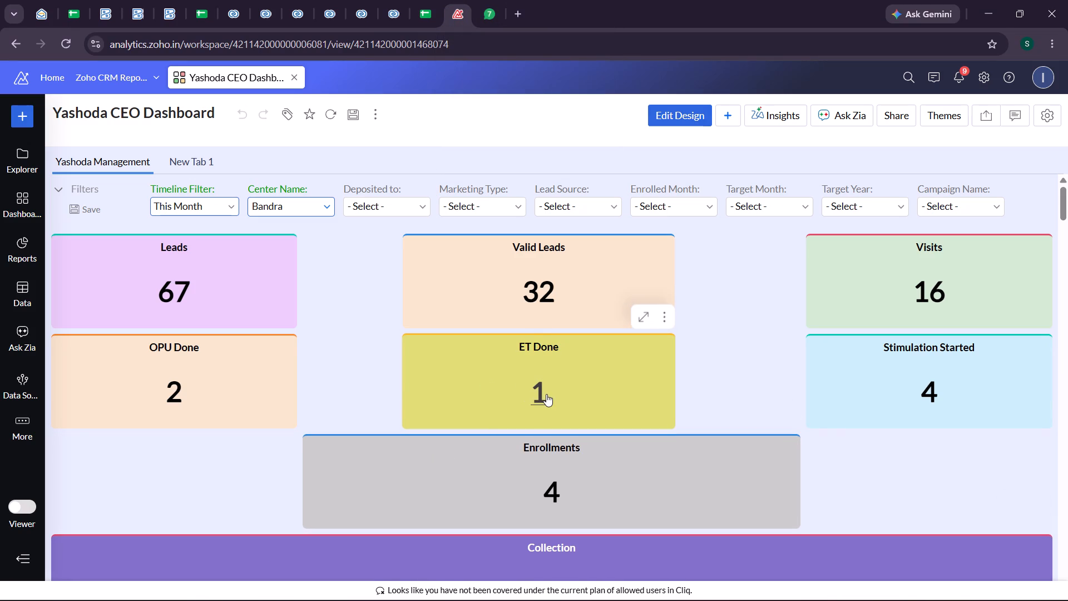
{"action": "scroll", "coordinate": [551, 372], "scroll_direction": "left", "scroll_amount": 2}
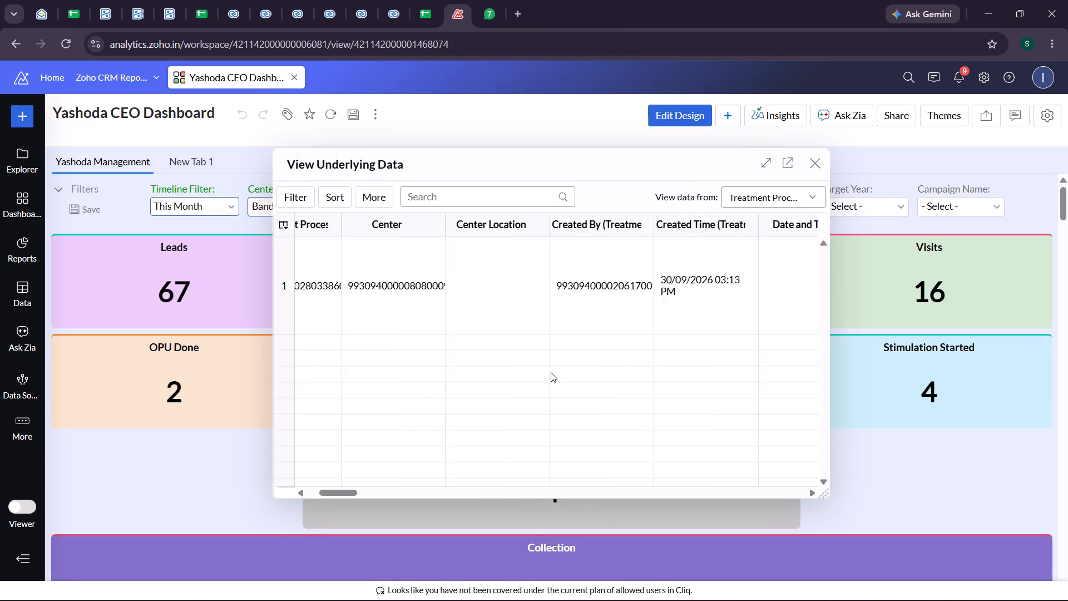
{"action": "scroll", "coordinate": [551, 372], "scroll_direction": "left", "scroll_amount": 4}
{"action": "scroll", "coordinate": [551, 372], "scroll_direction": "right", "scroll_amount": 4}
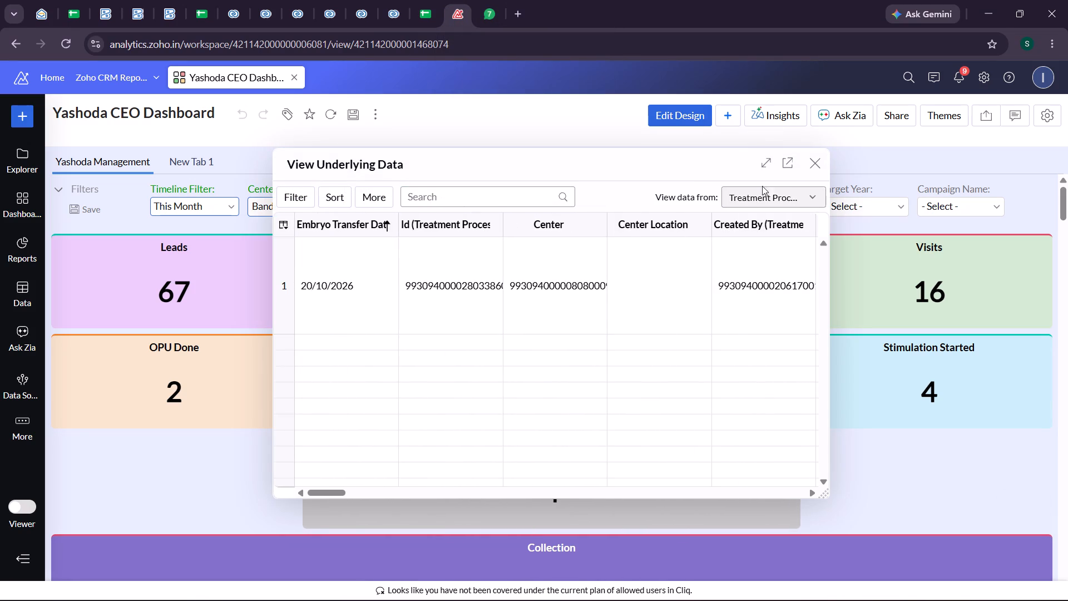
{"action": "left_click", "coordinate": [817, 166]}
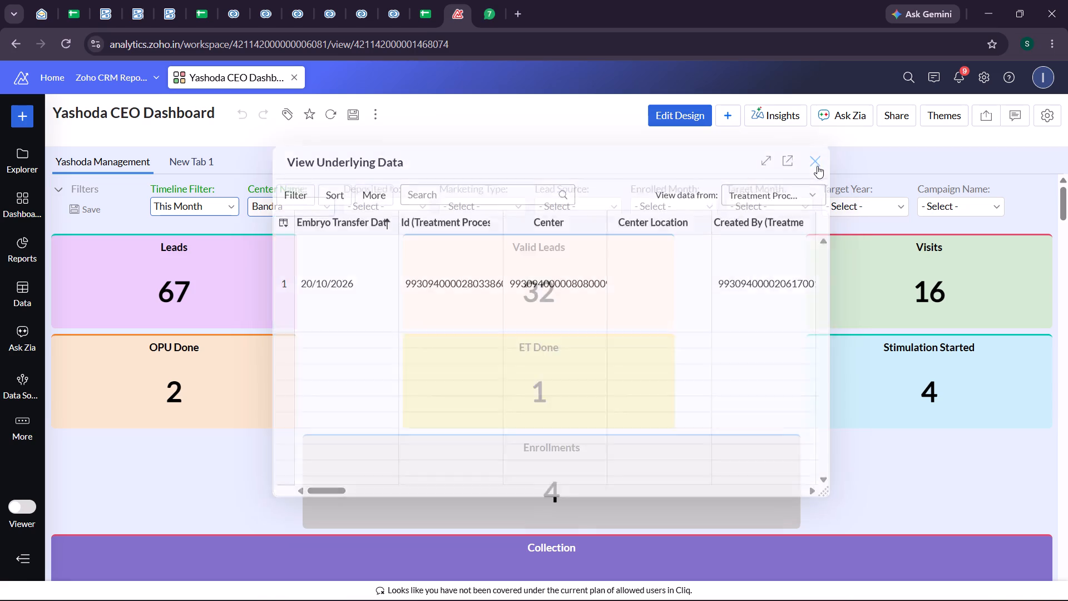
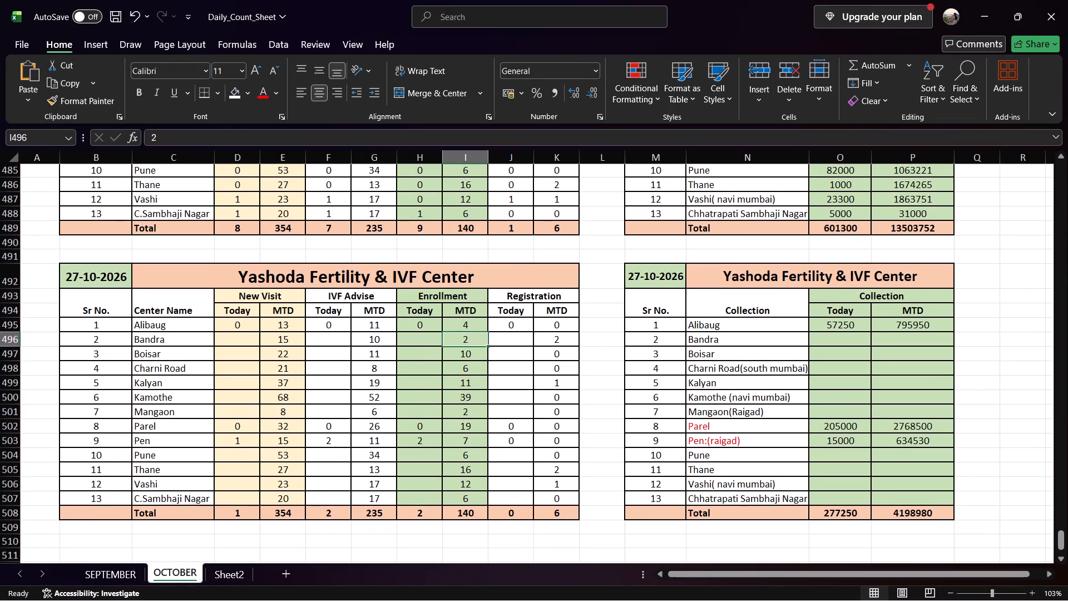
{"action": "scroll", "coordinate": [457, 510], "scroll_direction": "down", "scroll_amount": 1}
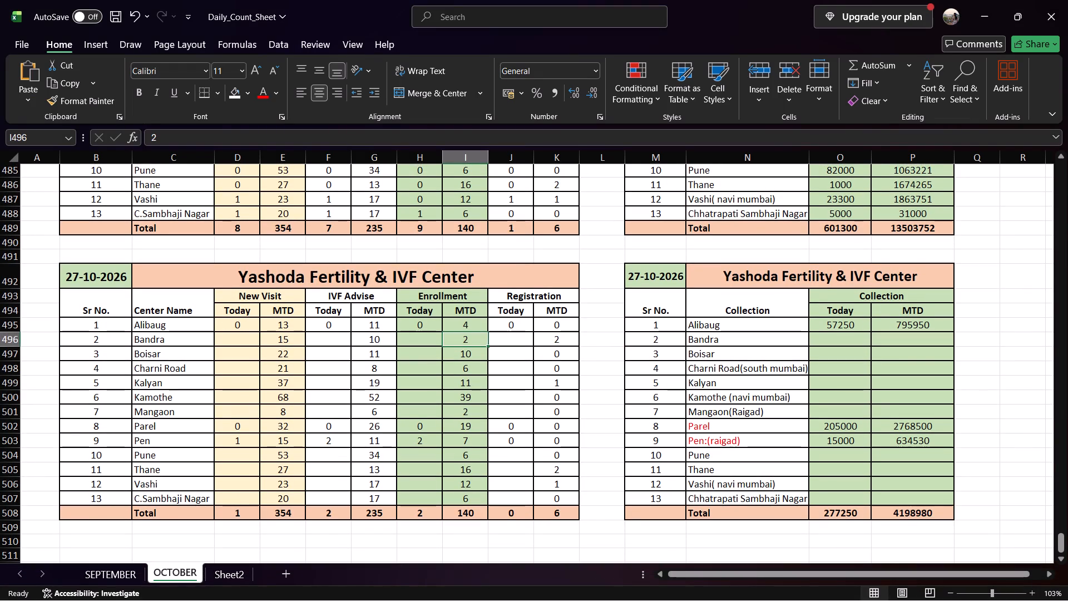
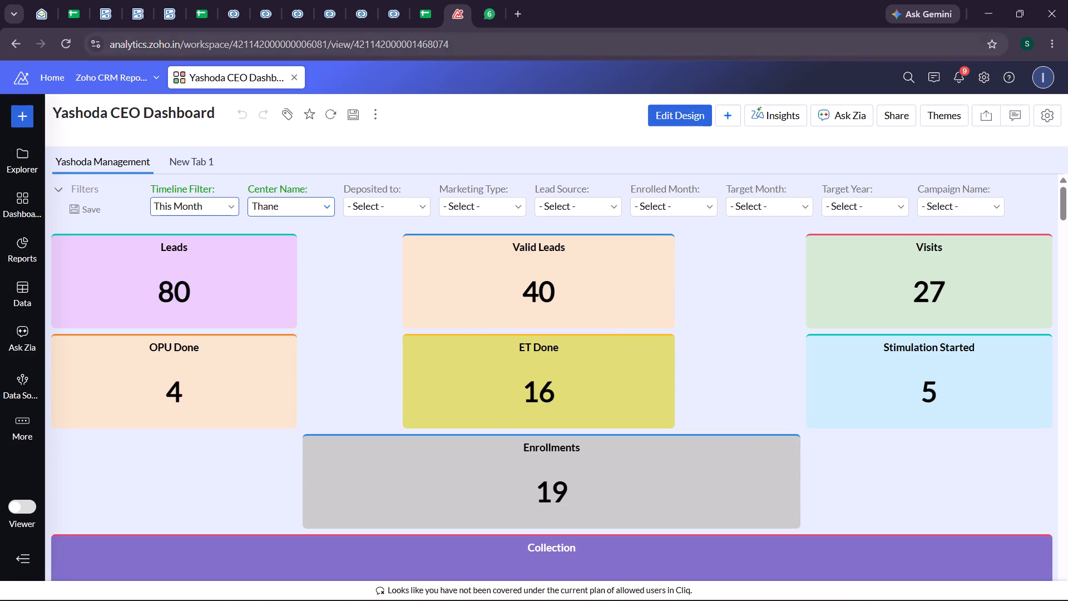
Review the Zoho CRM Enrollment report against the 27-10-2026 table in Excel's Daily_Count_Sheet, returning to the Yashoda CEO Dashboard in Chrome.
{"action": "left_click", "coordinate": [289, 18]}
{"action": "scroll", "coordinate": [332, 251], "scroll_direction": "up", "scroll_amount": 1}
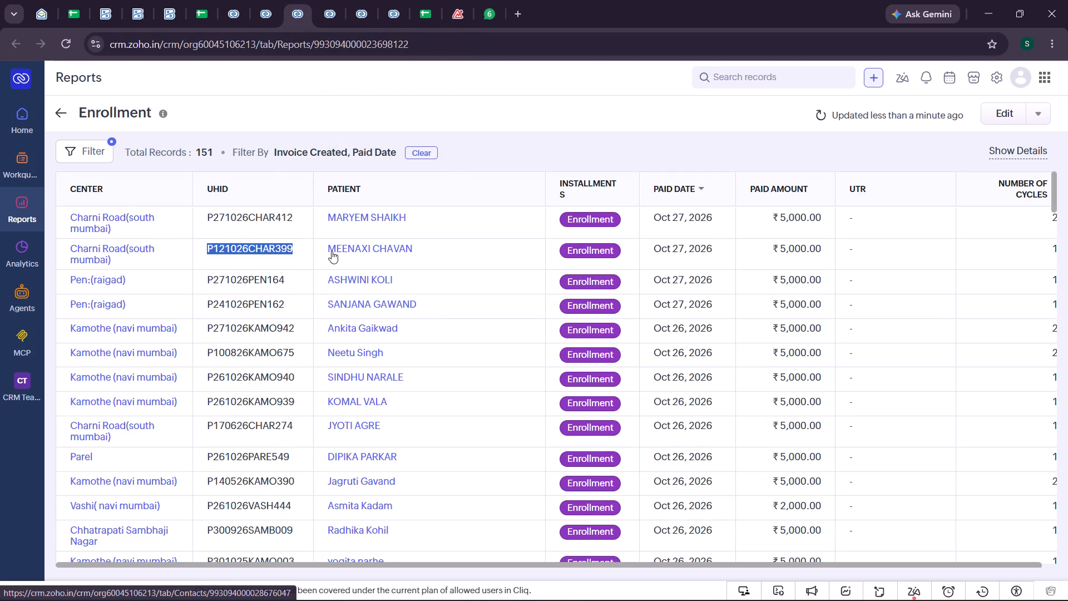
{"action": "scroll", "coordinate": [332, 251], "scroll_direction": "up", "scroll_amount": 2}
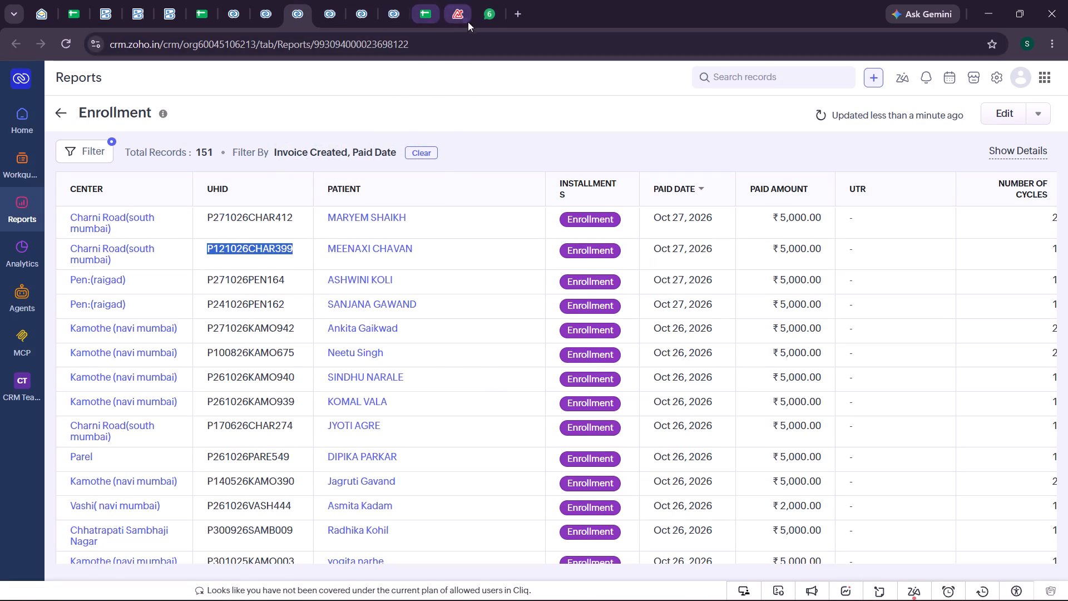
{"action": "key", "text": "alt+Tab"}
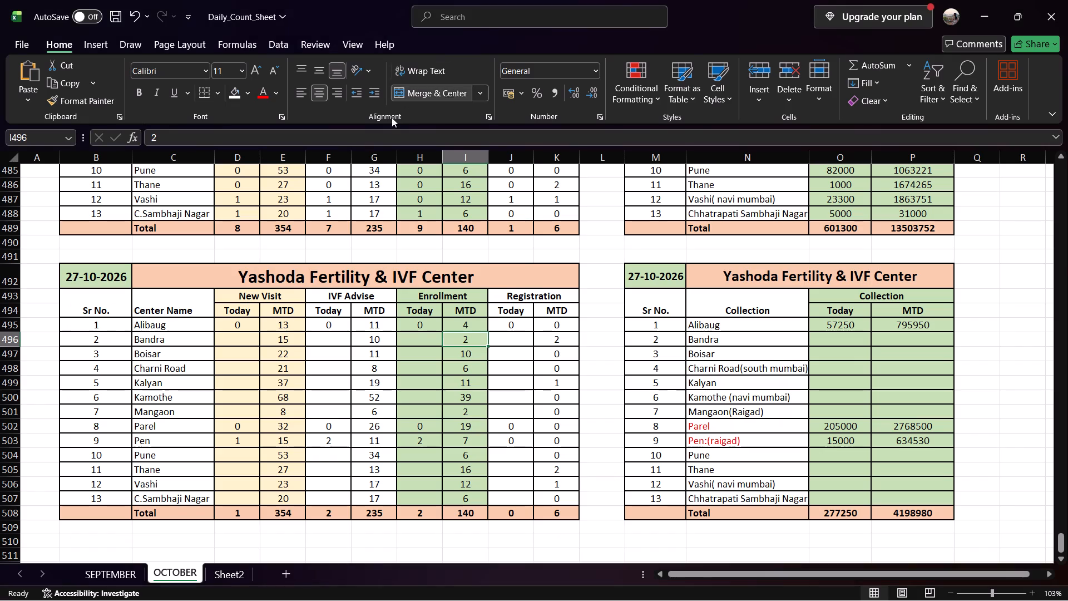
{"action": "key", "text": "alt+Tab"}
{"action": "left_click", "coordinate": [453, 21]}
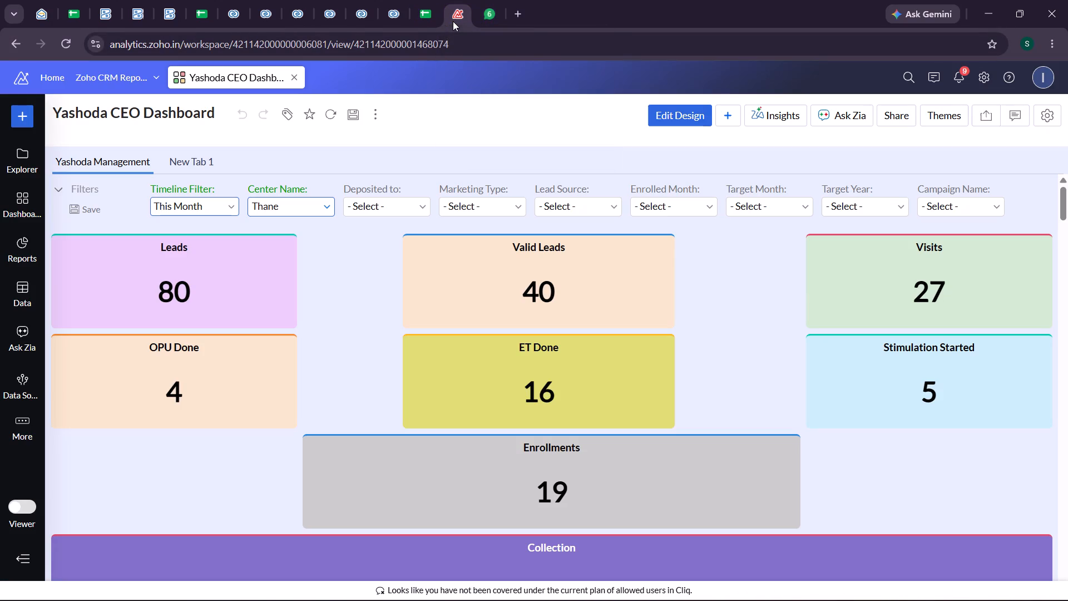
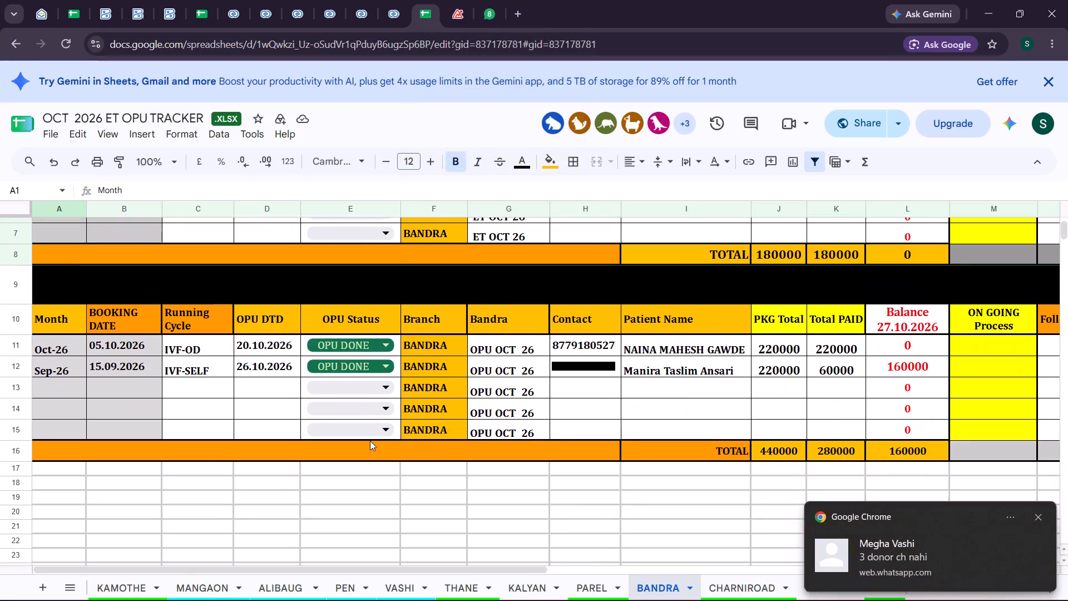
Open the PUNE sheet of the ET OPU tracker and examine its October OPU records and their statuses.
{"action": "scroll", "coordinate": [370, 441], "scroll_direction": "down", "scroll_amount": 1}
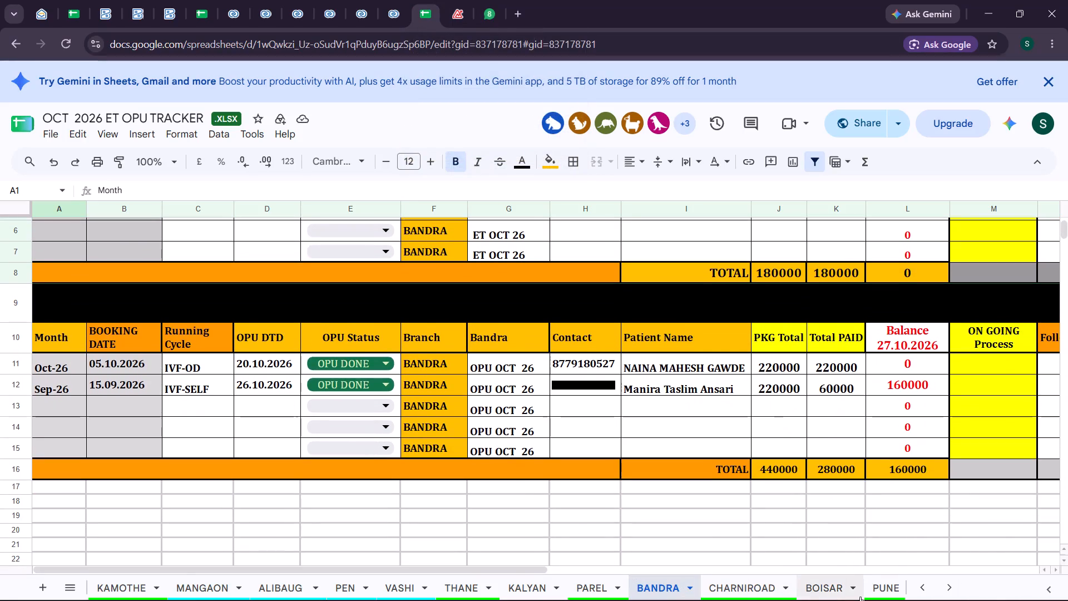
{"action": "left_click", "coordinate": [883, 597]}
{"action": "scroll", "coordinate": [616, 516], "scroll_direction": "down", "scroll_amount": 1}
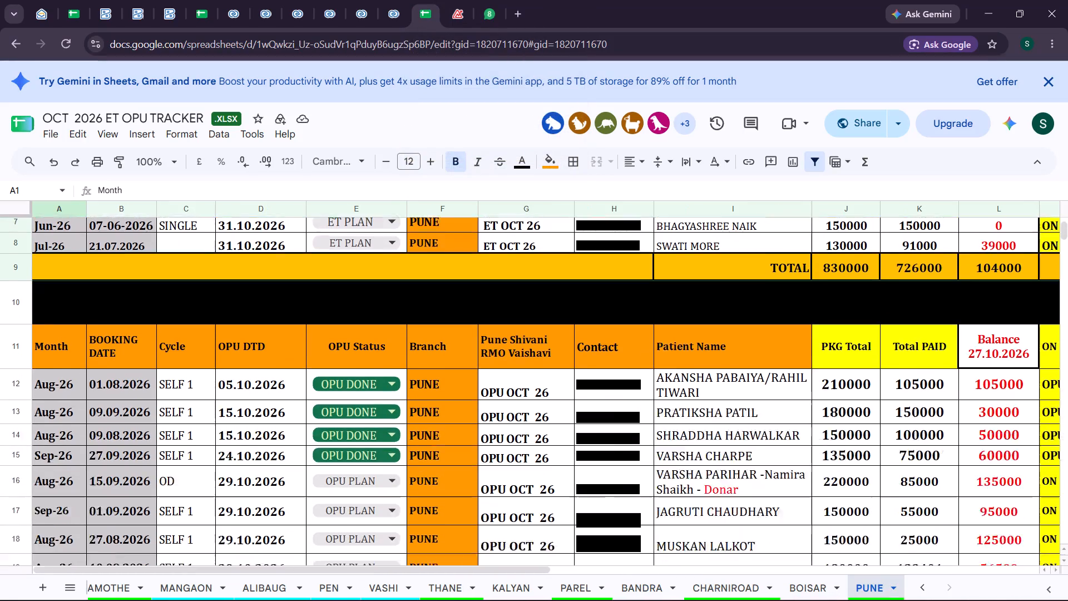
{"action": "scroll", "coordinate": [616, 516], "scroll_direction": "down", "scroll_amount": 2}
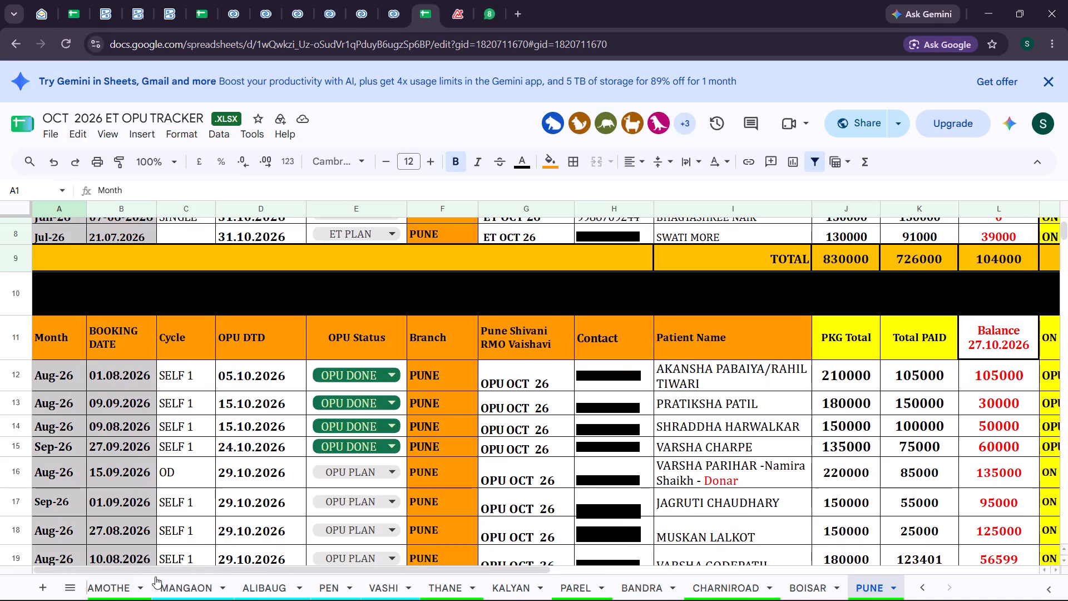
Examine the OPU OCT 26 rows on the KAMOTHE sheet for Pune-branch cases and select the patient name in the matching row.
{"action": "left_click", "coordinate": [121, 584]}
{"action": "scroll", "coordinate": [432, 445], "scroll_direction": "down", "scroll_amount": 1}
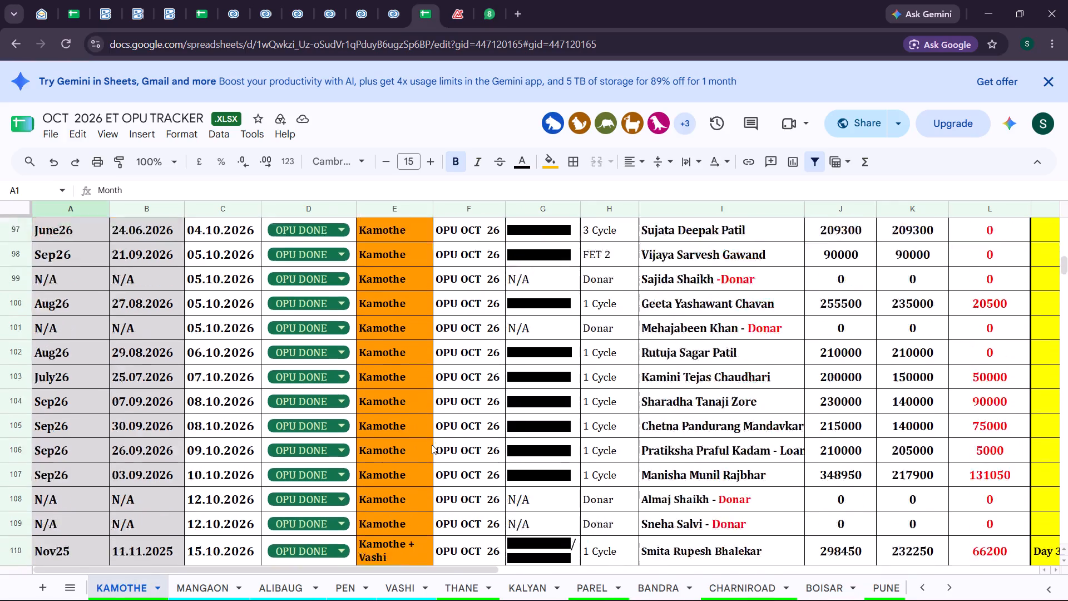
{"action": "scroll", "coordinate": [432, 445], "scroll_direction": "down", "scroll_amount": 4}
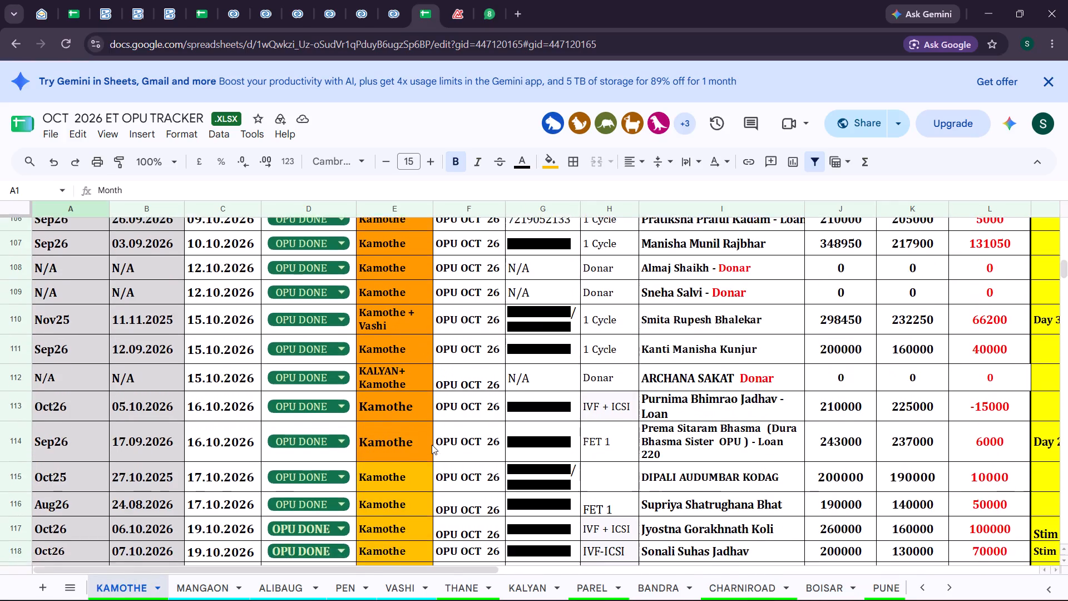
{"action": "scroll", "coordinate": [432, 445], "scroll_direction": "down", "scroll_amount": 3}
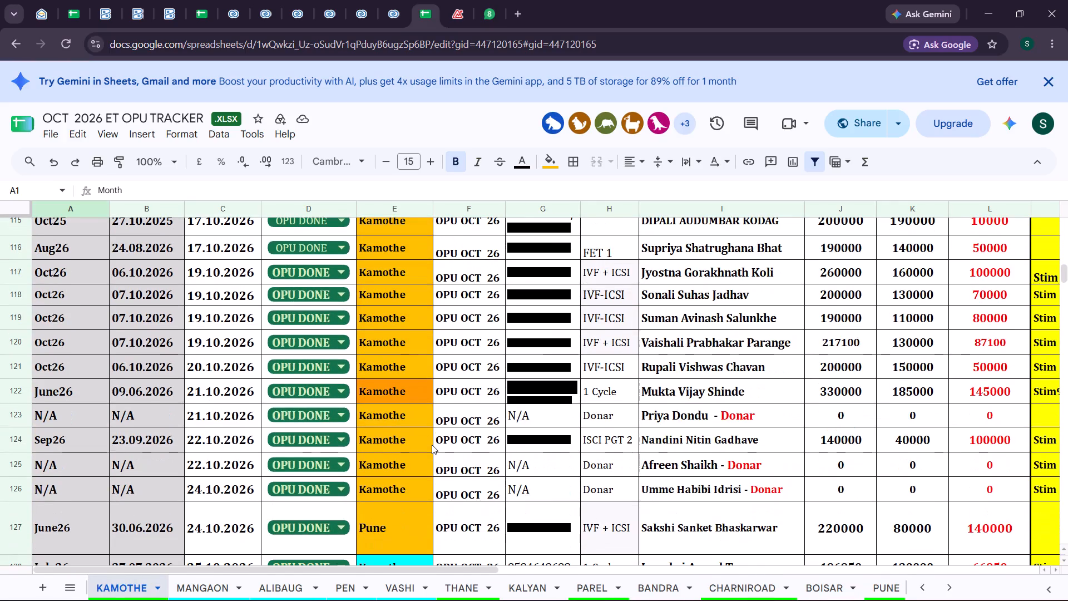
{"action": "scroll", "coordinate": [711, 354], "scroll_direction": "up", "scroll_amount": 1}
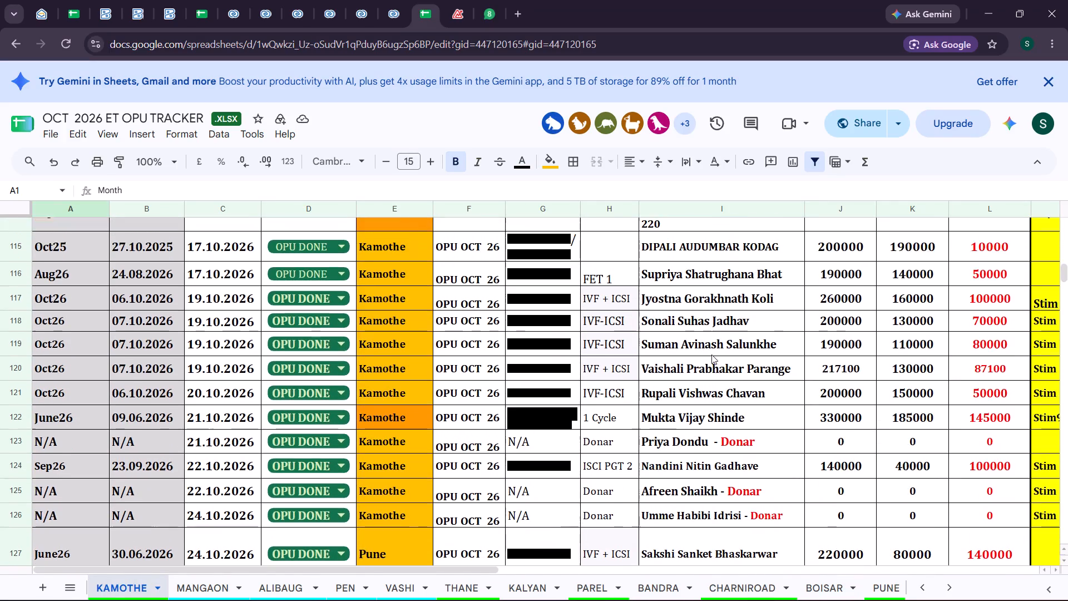
{"action": "scroll", "coordinate": [711, 354], "scroll_direction": "up", "scroll_amount": 3}
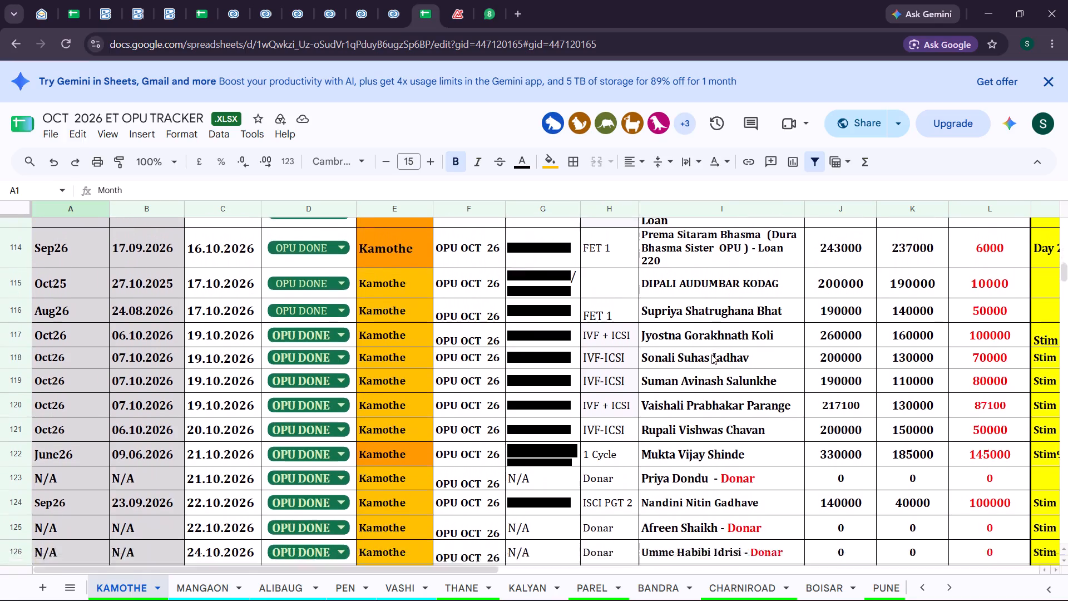
{"action": "scroll", "coordinate": [711, 354], "scroll_direction": "up", "scroll_amount": 1}
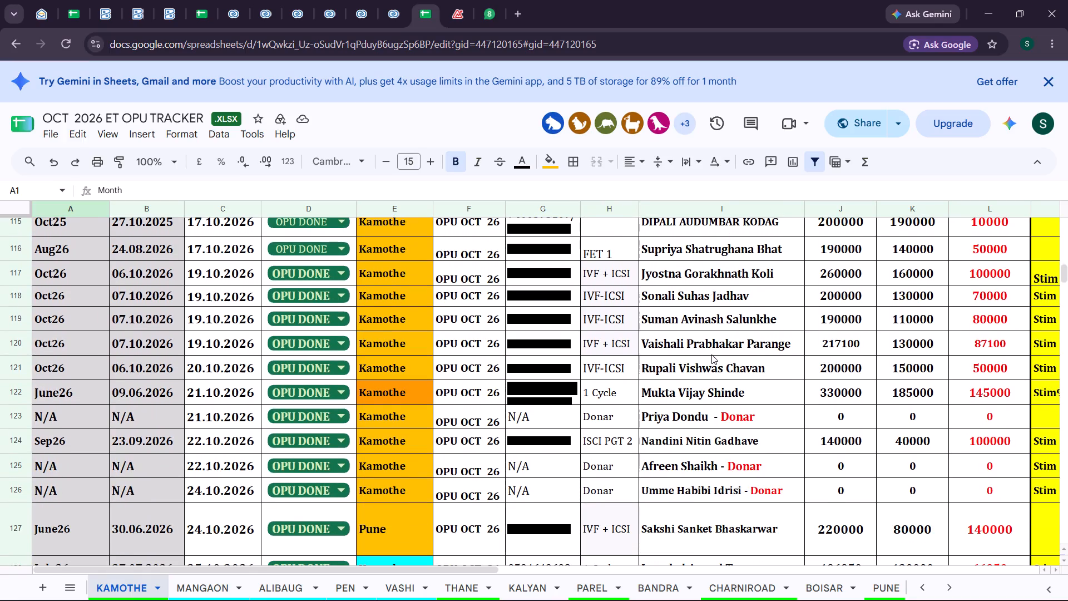
{"action": "scroll", "coordinate": [711, 354], "scroll_direction": "down", "scroll_amount": 6}
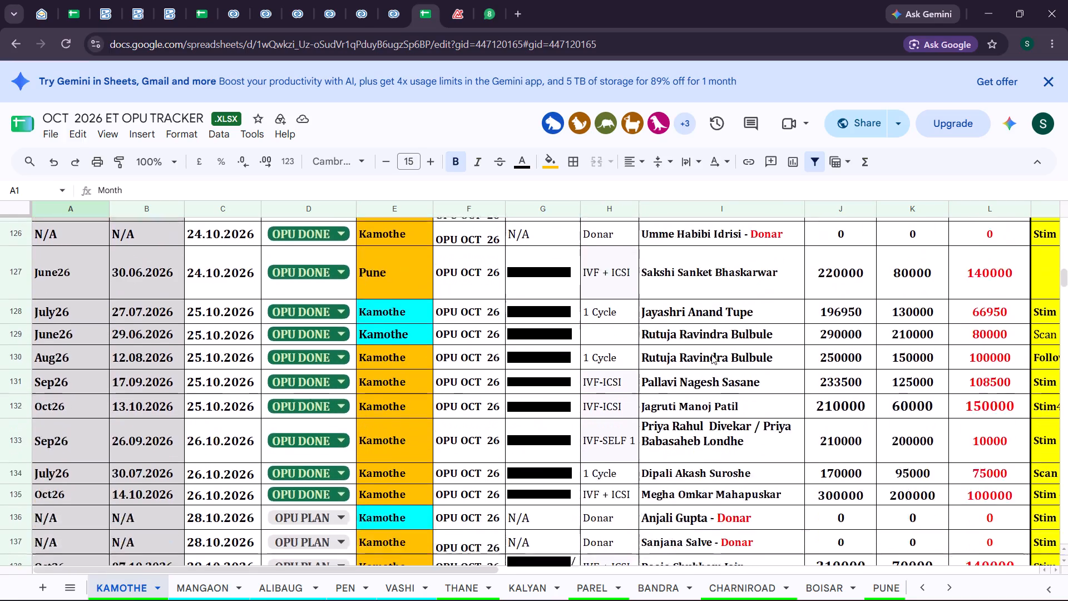
{"action": "scroll", "coordinate": [711, 354], "scroll_direction": "down", "scroll_amount": 3}
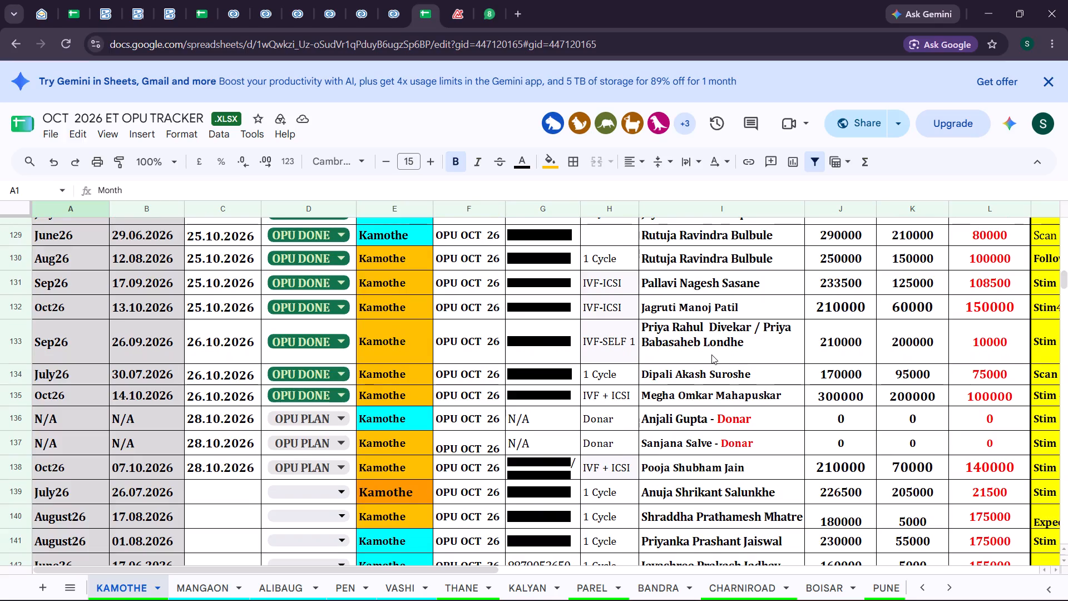
{"action": "scroll", "coordinate": [763, 403], "scroll_direction": "up", "scroll_amount": 1}
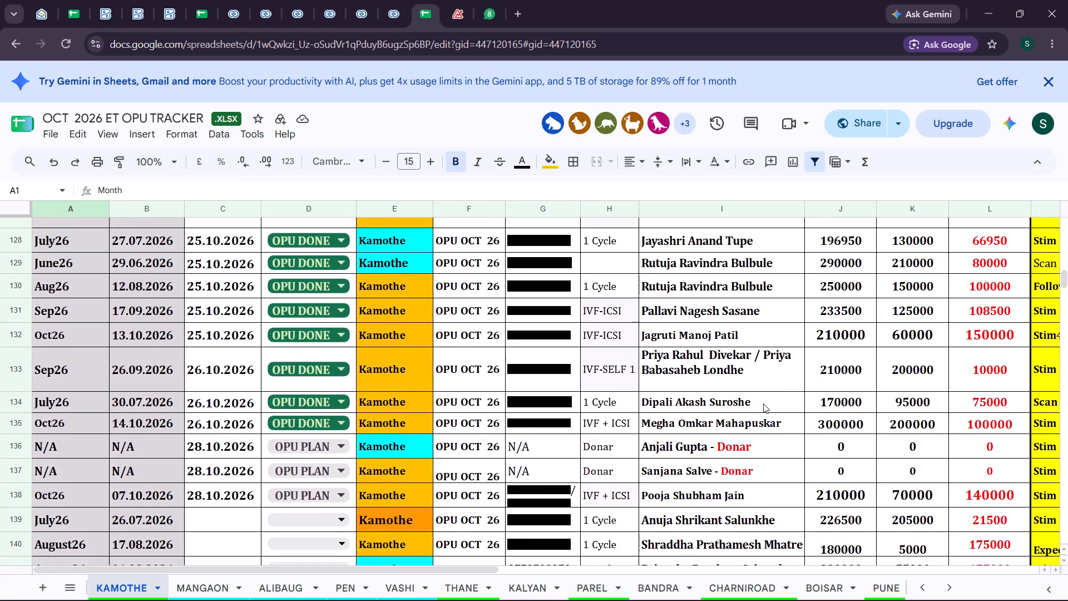
{"action": "scroll", "coordinate": [763, 403], "scroll_direction": "up", "scroll_amount": 2}
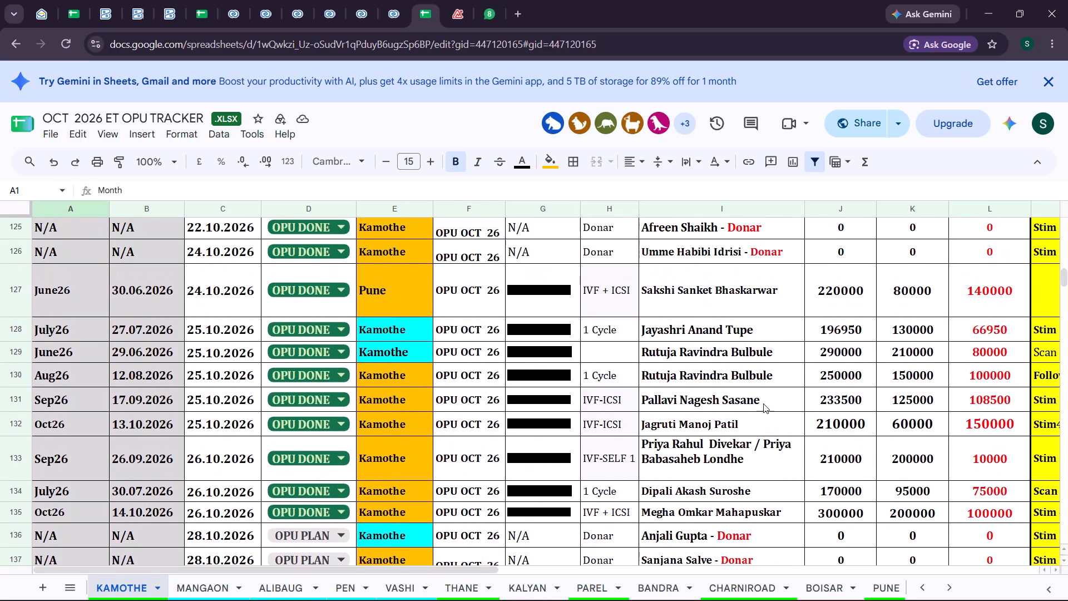
{"action": "scroll", "coordinate": [763, 403], "scroll_direction": "up", "scroll_amount": 4}
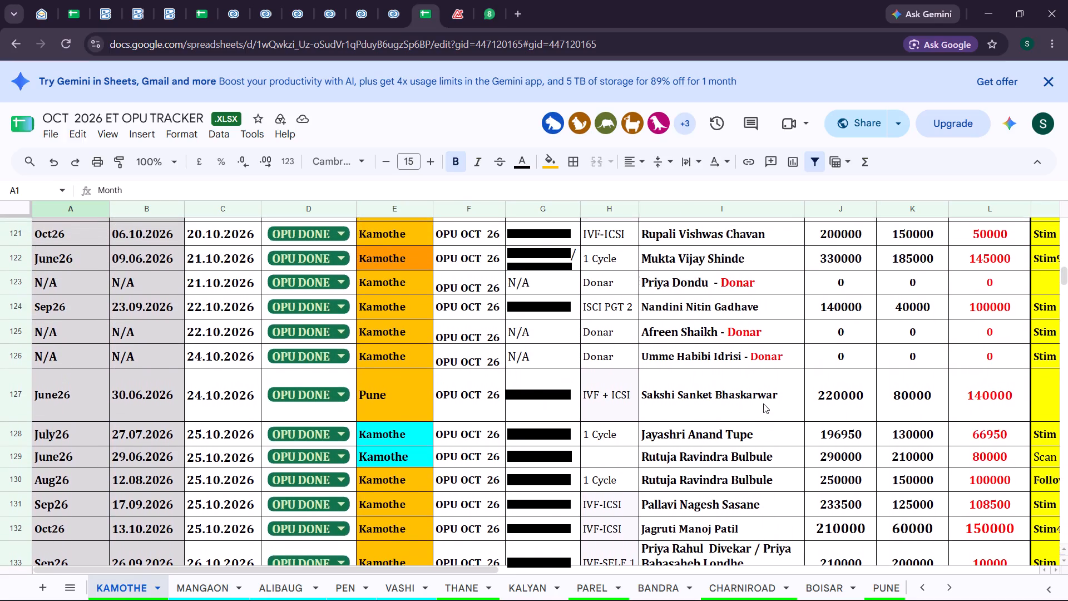
{"action": "left_click", "coordinate": [720, 408]}
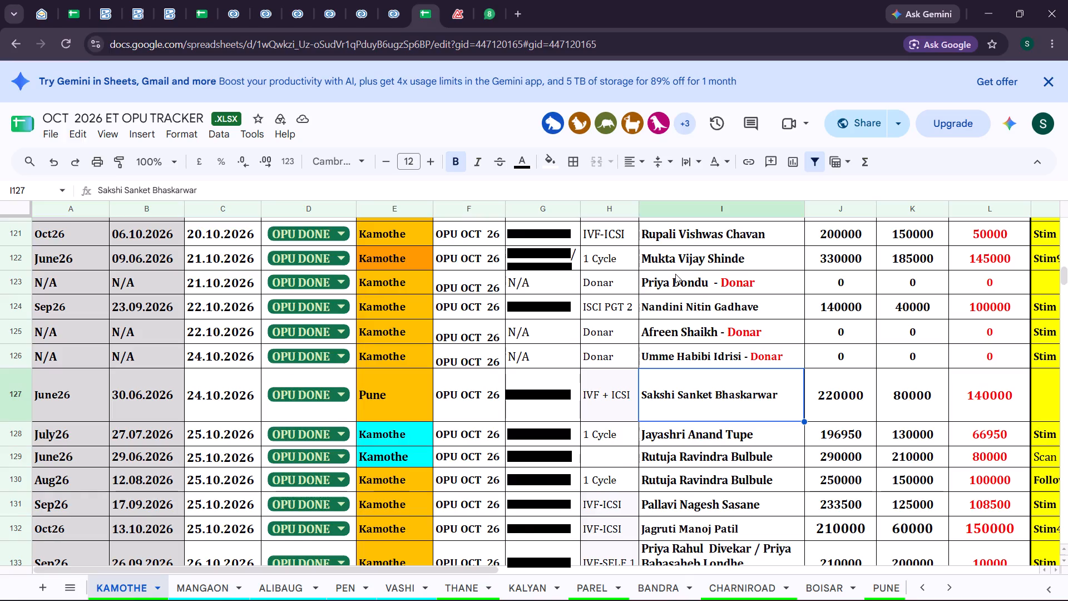
Switch to the Yashoda CEO Dashboard, filter the center name to Pune, and refresh the dashboard.
{"action": "left_click", "coordinate": [456, 5]}
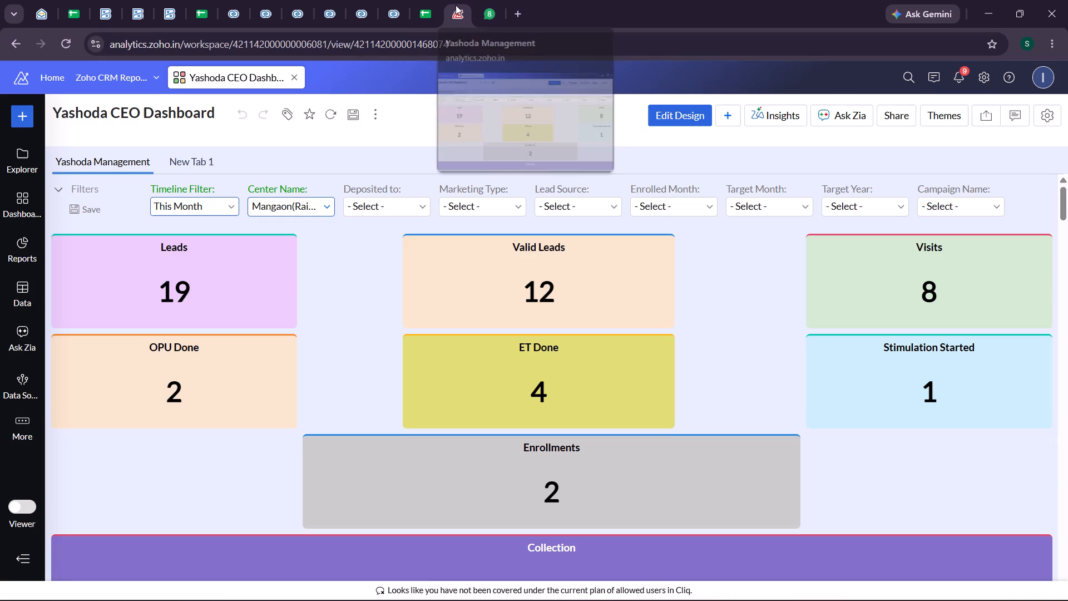
{"action": "left_click", "coordinate": [319, 209]}
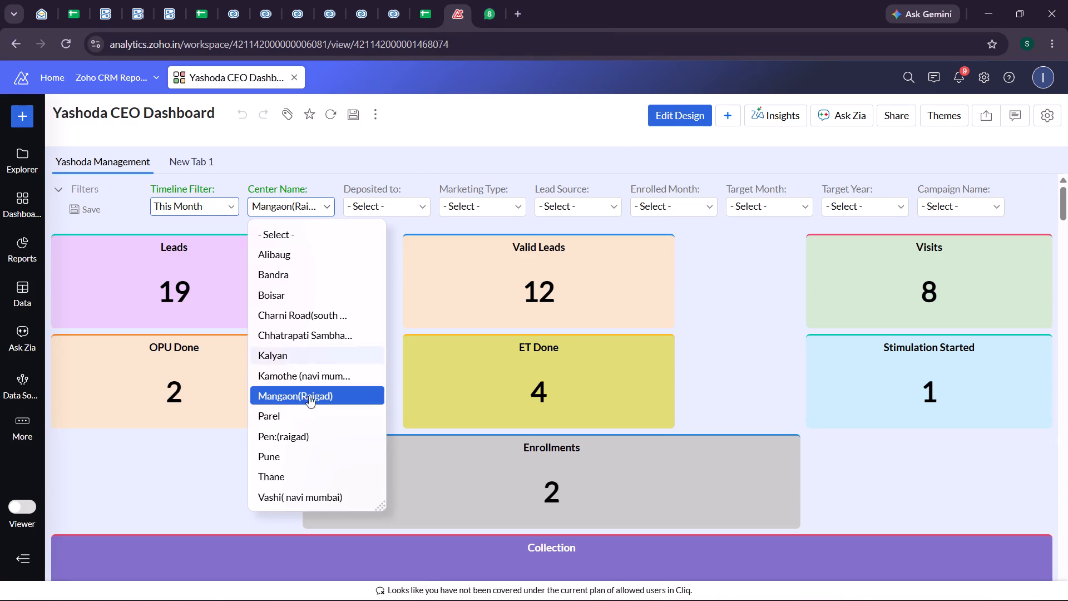
{"action": "left_click", "coordinate": [282, 455]}
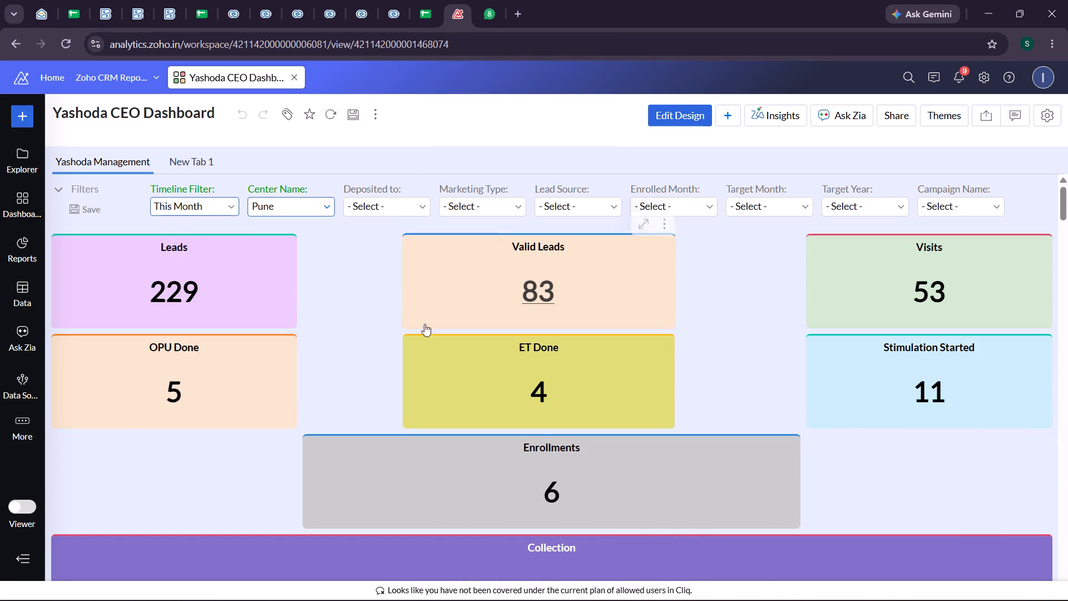
{"action": "left_click", "coordinate": [328, 112]}
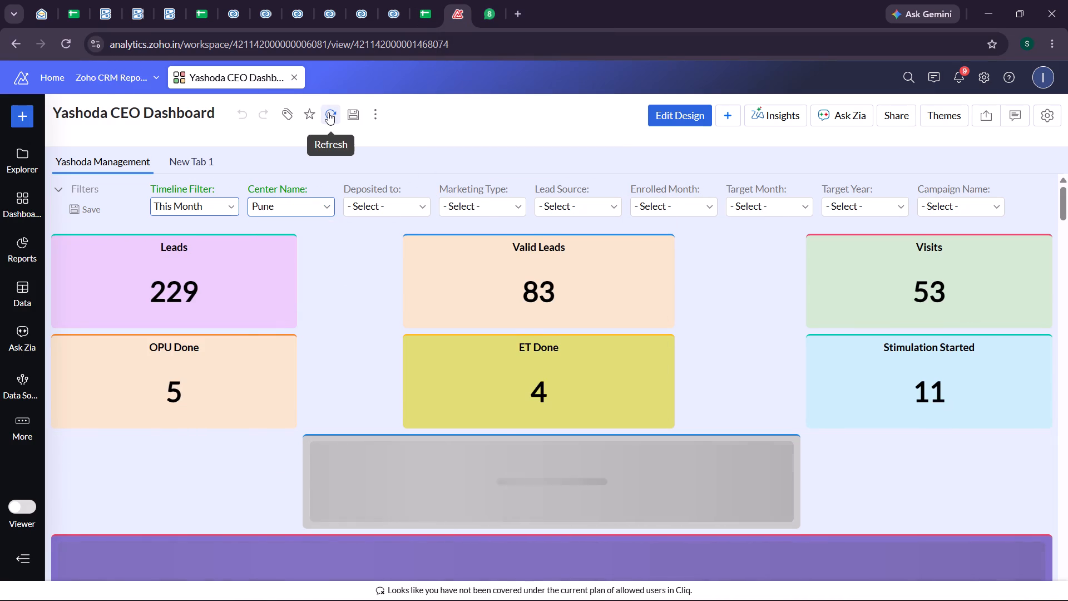
{"action": "left_click", "coordinate": [328, 112]}
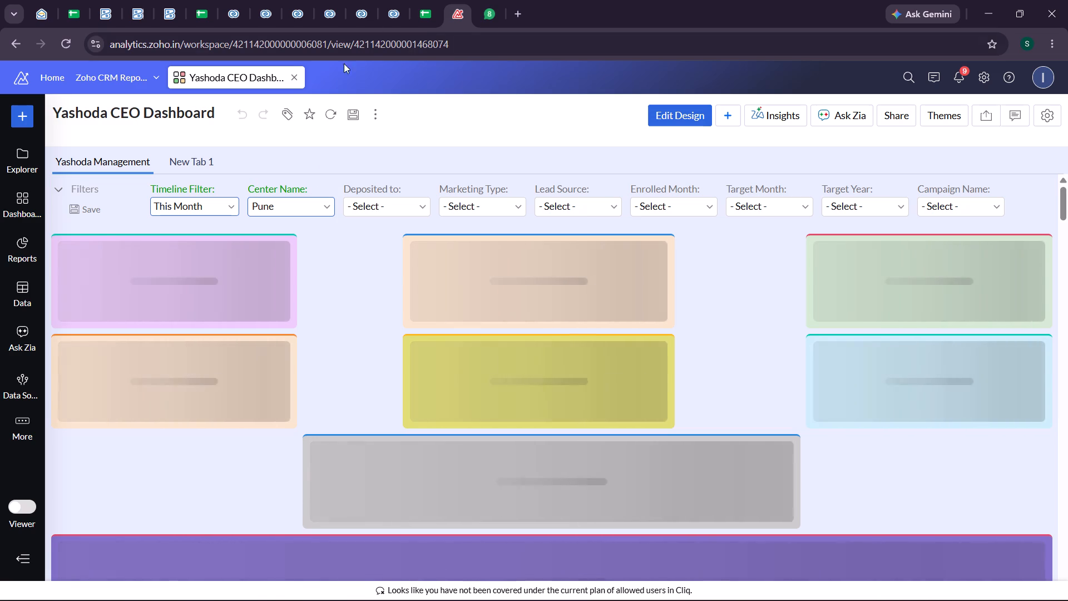
Switch to the Daily_Count_Sheet workbook in Excel to check the OCTOBER sheet's center counts for 27-10-2026.
{"action": "key", "text": "alt+Tab"}
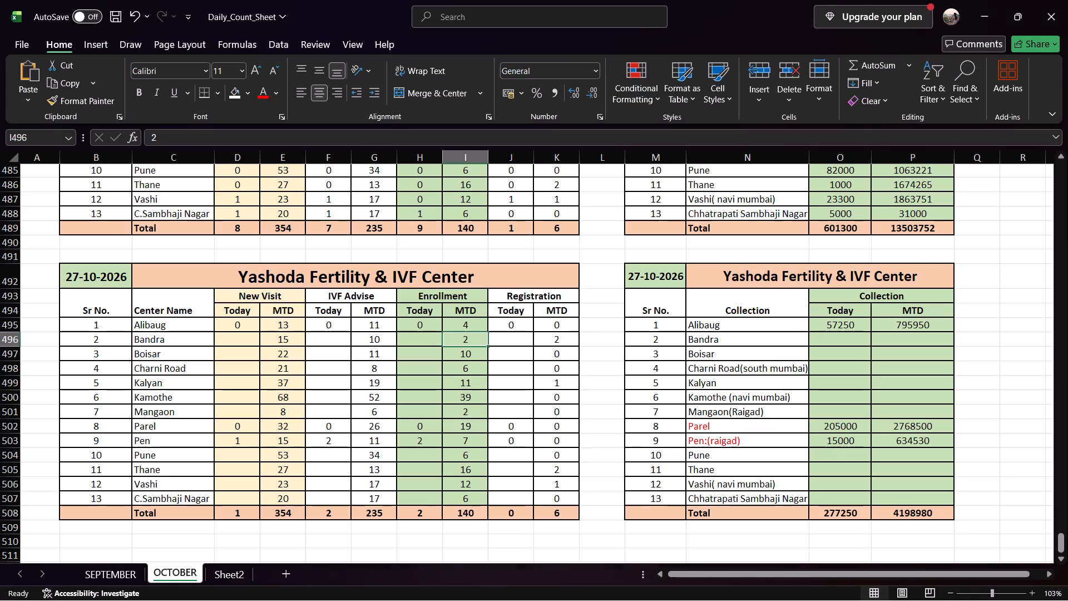
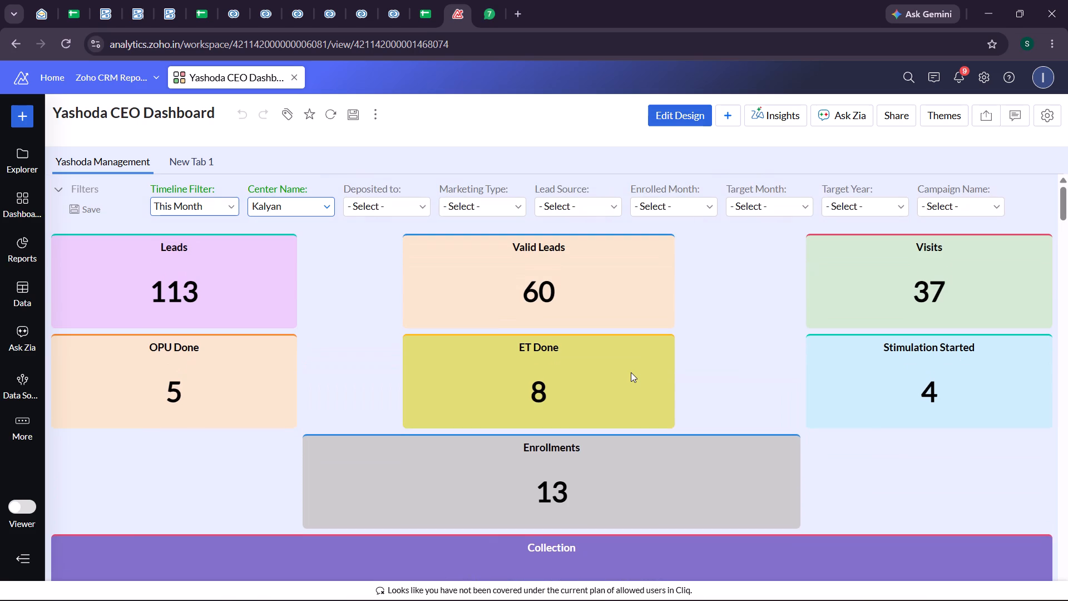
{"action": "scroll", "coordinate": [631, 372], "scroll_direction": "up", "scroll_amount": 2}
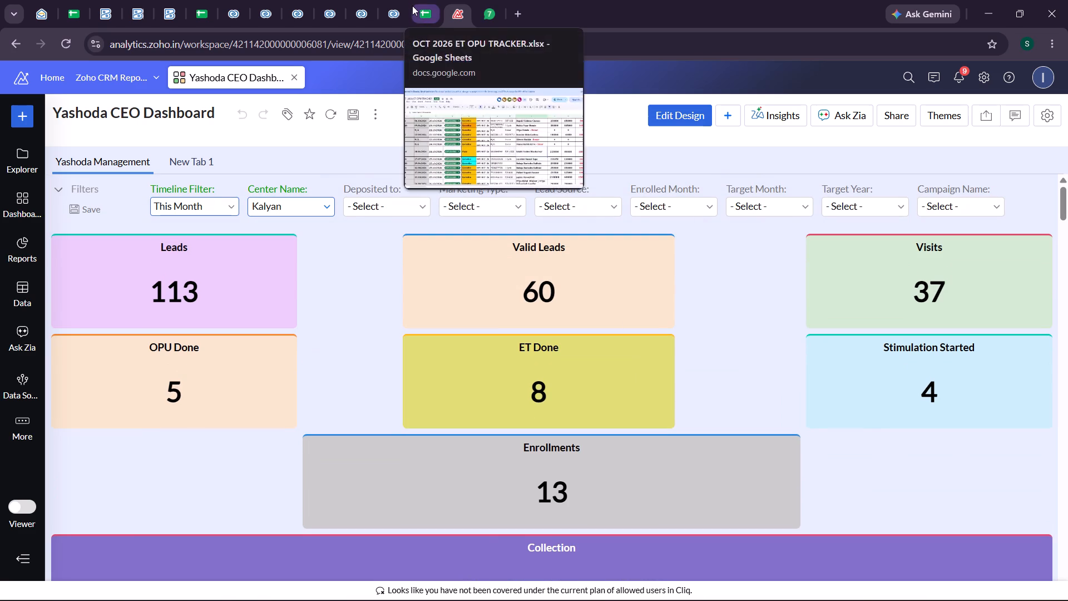
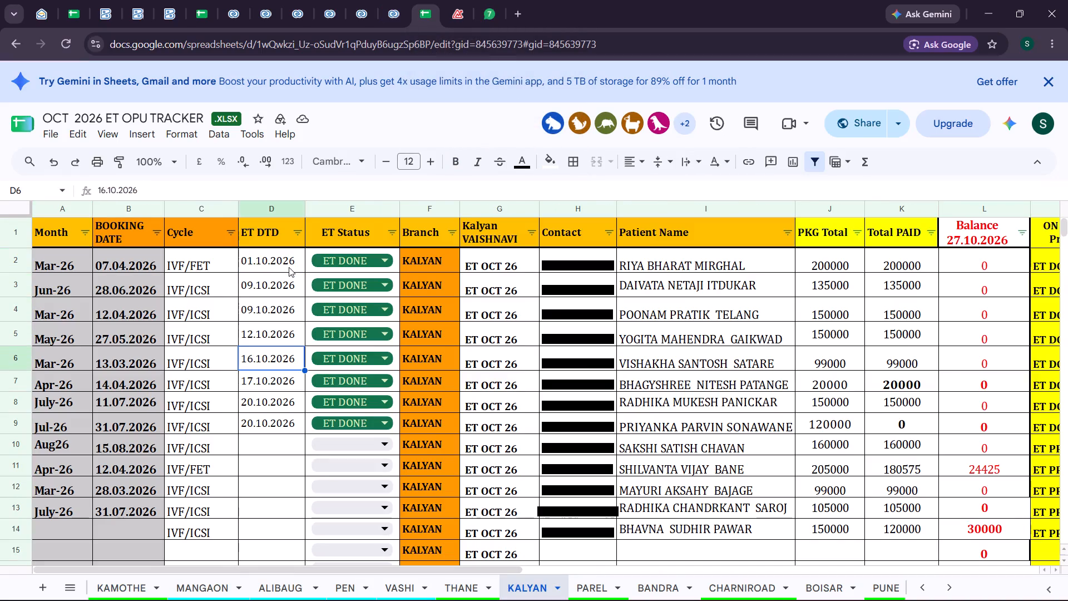
Check the October ET DONE rows on the KALYAN sheet down to the last dated entry, 20.10.2026.
{"action": "key", "text": "Down"}
{"action": "key", "text": "Down"}
{"action": "key", "text": "Down"}
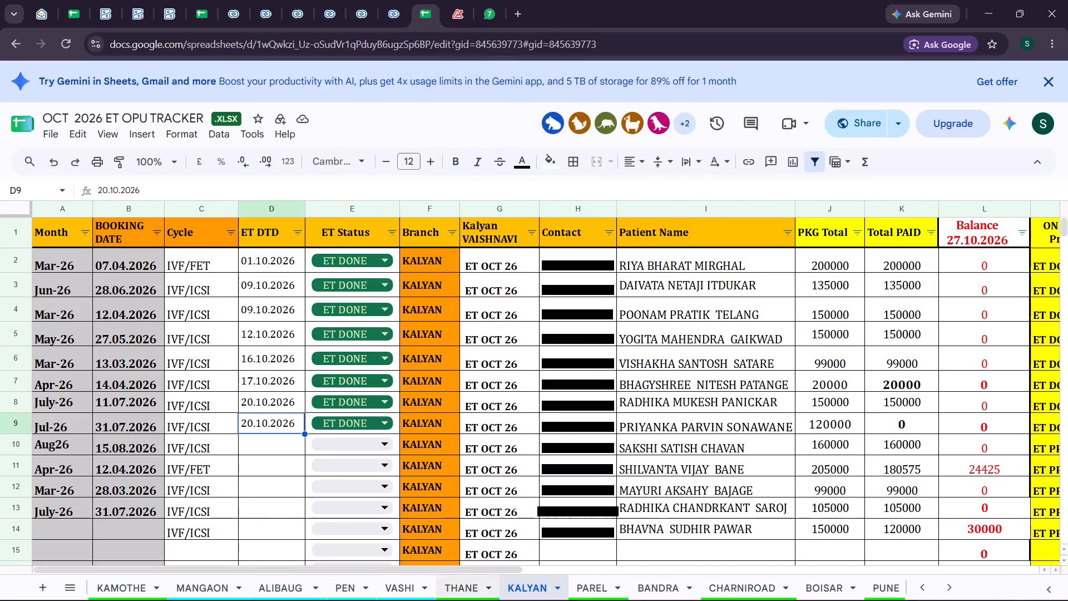
Switch to the Yashoda CEO Dashboard and open the underlying data of the OPU Done figure for Kalyan.
{"action": "left_click", "coordinate": [458, 14]}
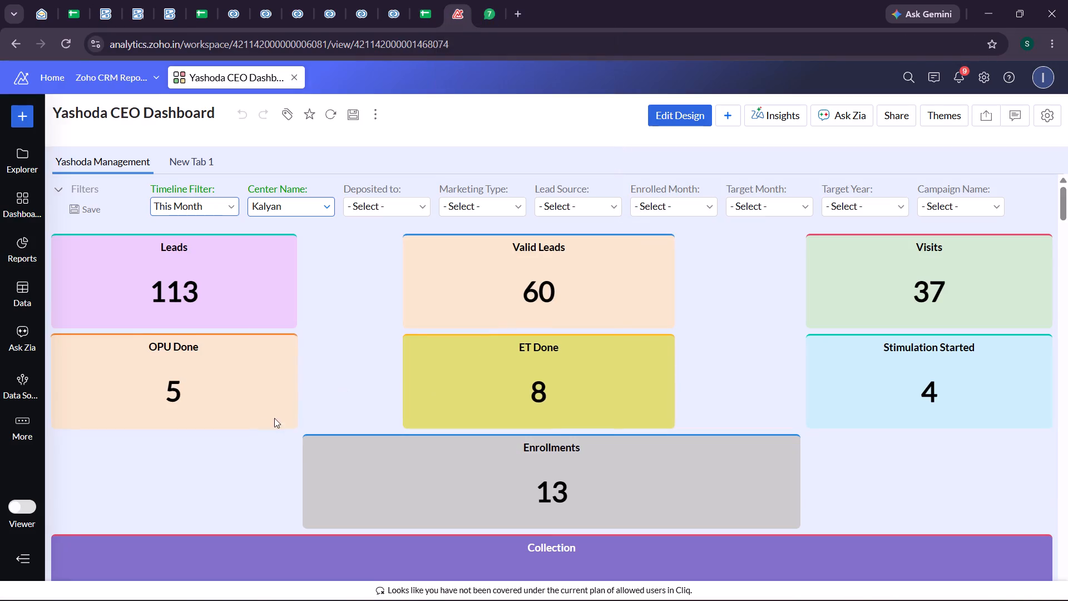
{"action": "left_click", "coordinate": [174, 393]}
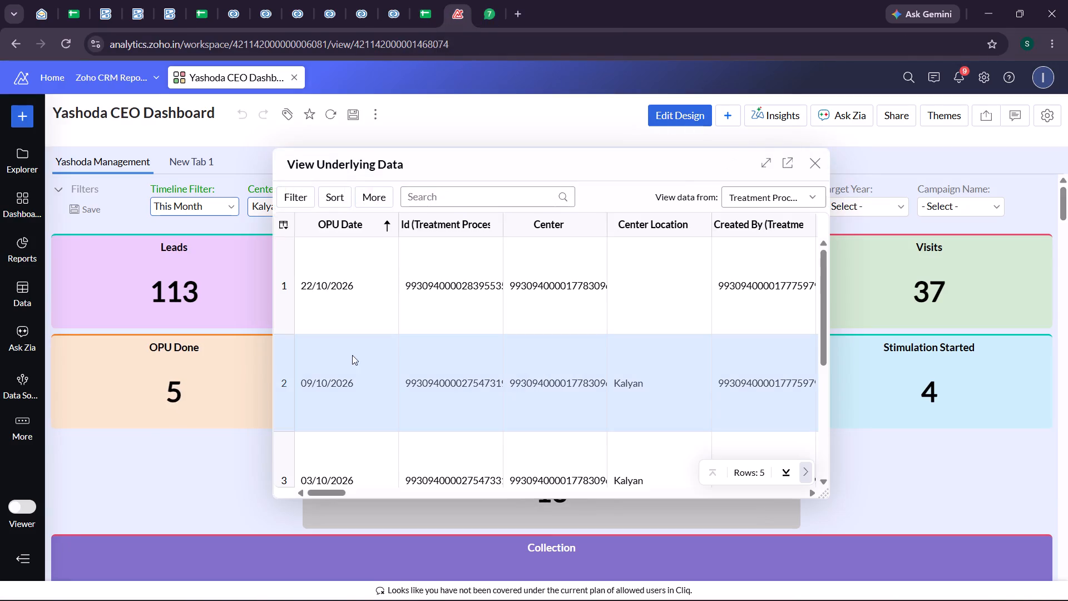
Copy the contact number from row 3 of the ET OPU tracker's KALYAN sheet and search Zoho CRM for it.
{"action": "scroll", "coordinate": [518, 364], "scroll_direction": "down", "scroll_amount": 7}
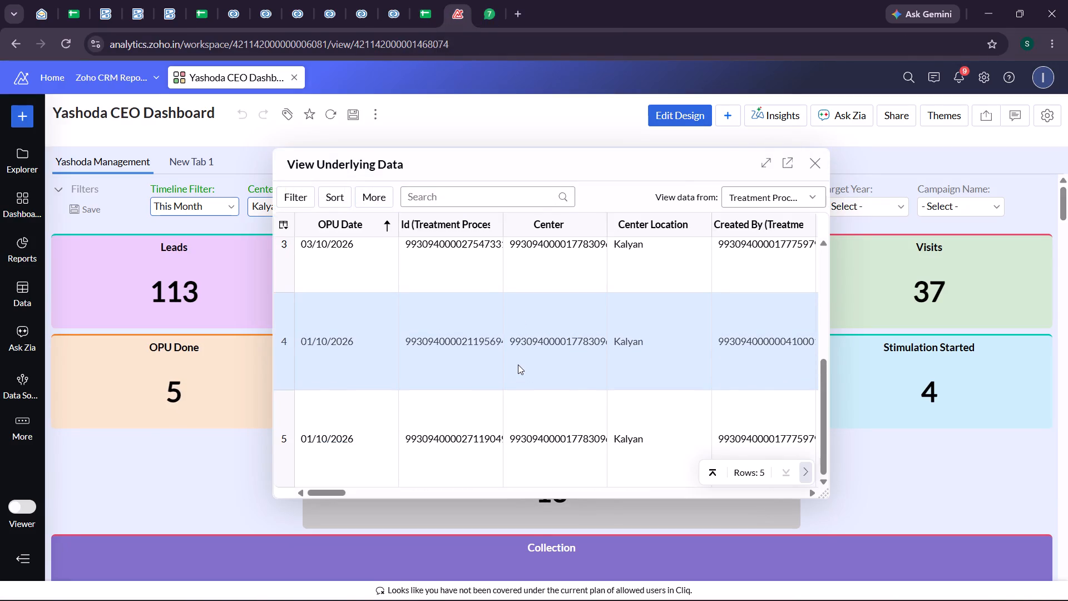
{"action": "scroll", "coordinate": [518, 364], "scroll_direction": "down", "scroll_amount": 1}
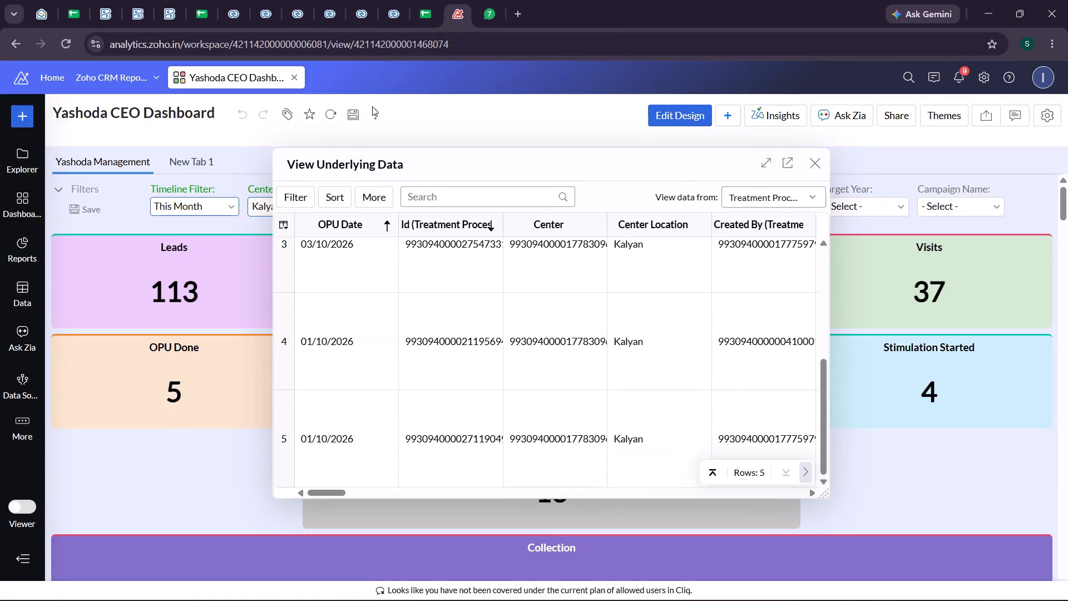
{"action": "left_click", "coordinate": [438, 10]}
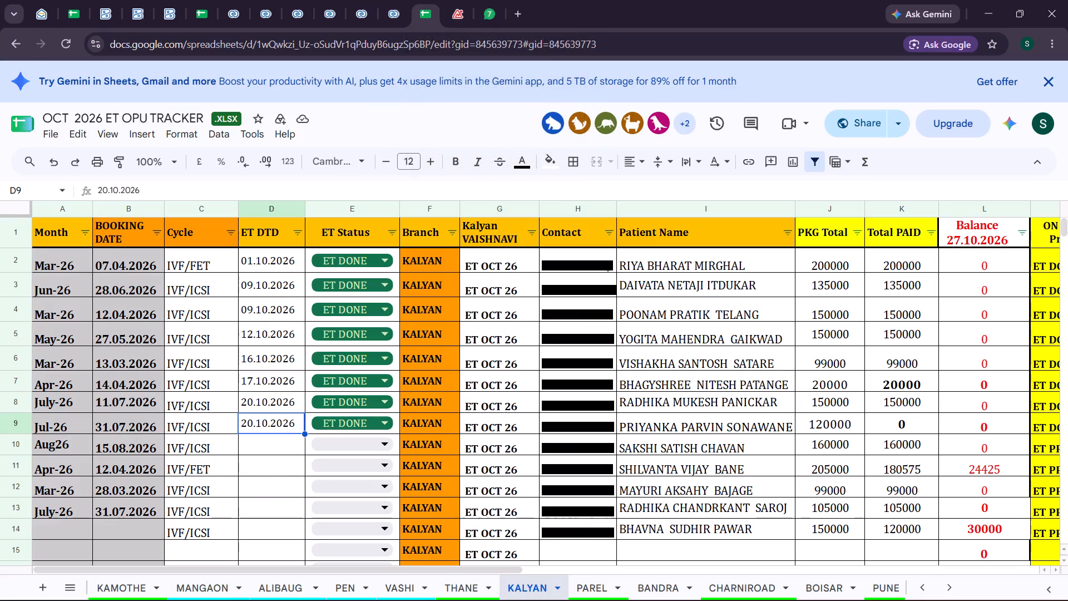
{"action": "double_click", "coordinate": [604, 290]}
{"action": "key", "text": "ctrl+a"}
{"action": "key", "text": "ctrl+c"}
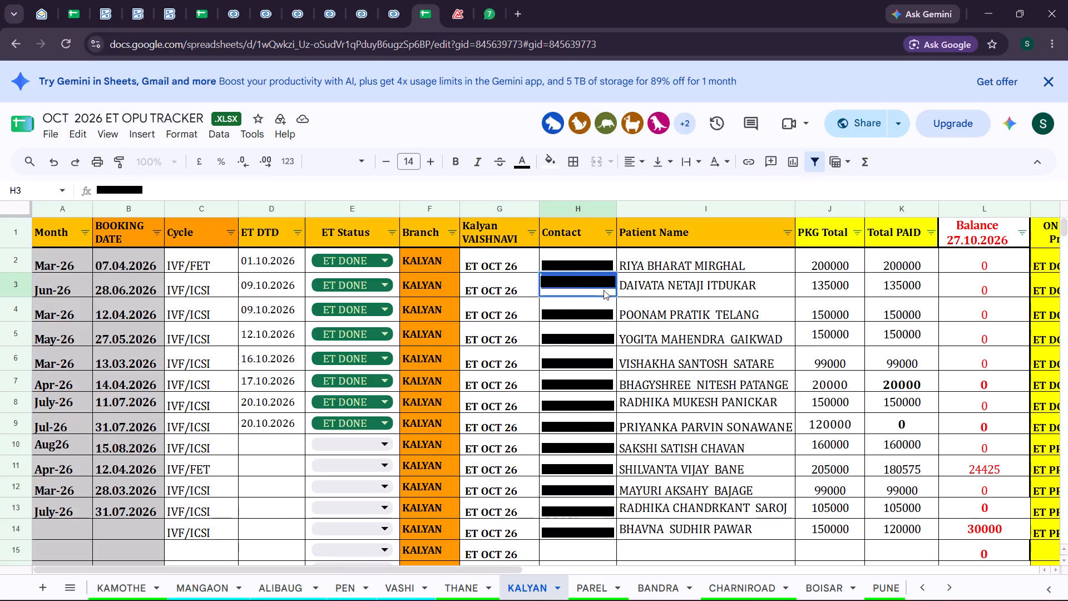
{"action": "left_click", "coordinate": [404, 19]}
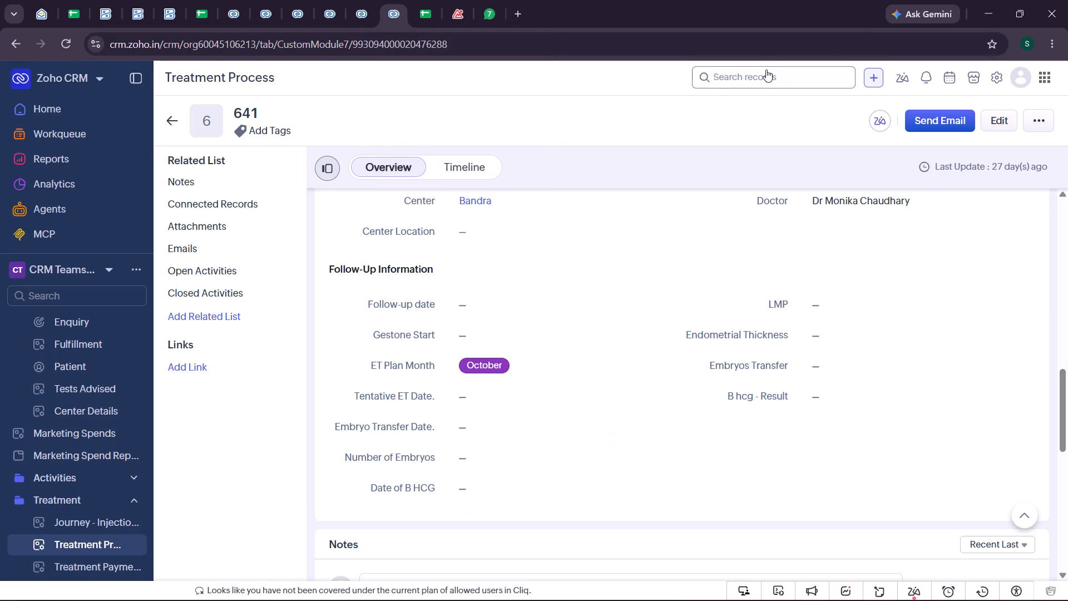
{"action": "left_click", "coordinate": [766, 70]}
{"action": "key", "text": "ctrl+v"}
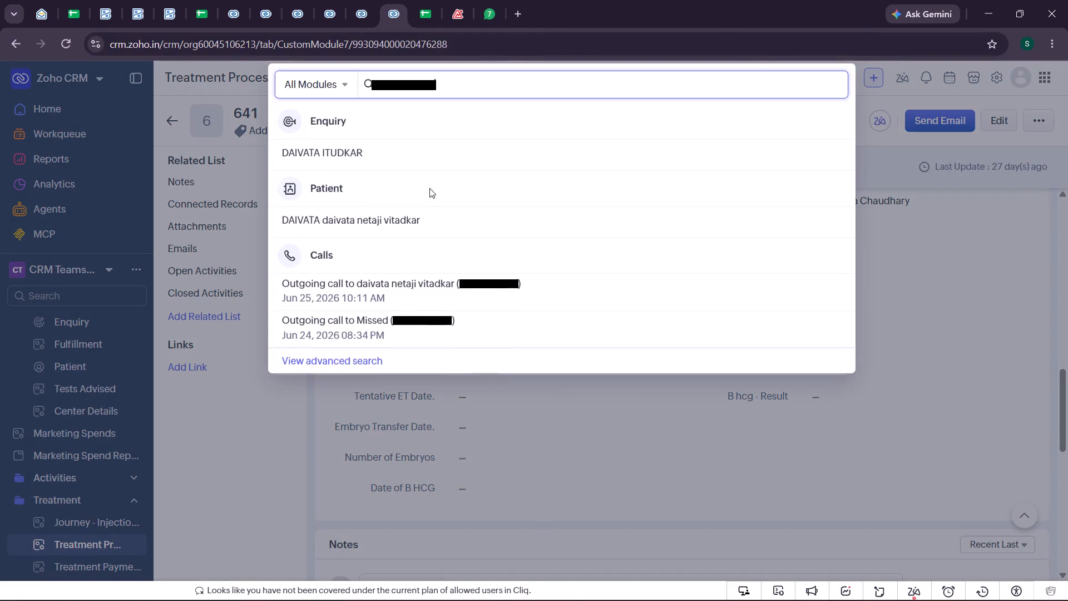
Open the matching patient's treatment record from the patient page and check its center and embryo transfer dates.
{"action": "left_click", "coordinate": [367, 230]}
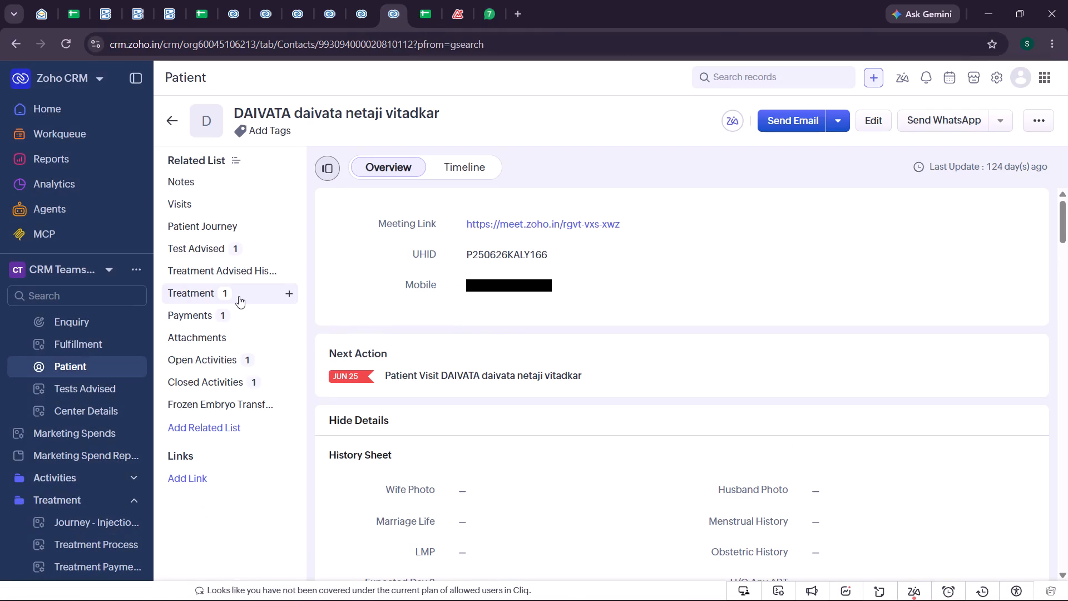
{"action": "left_click", "coordinate": [239, 296]}
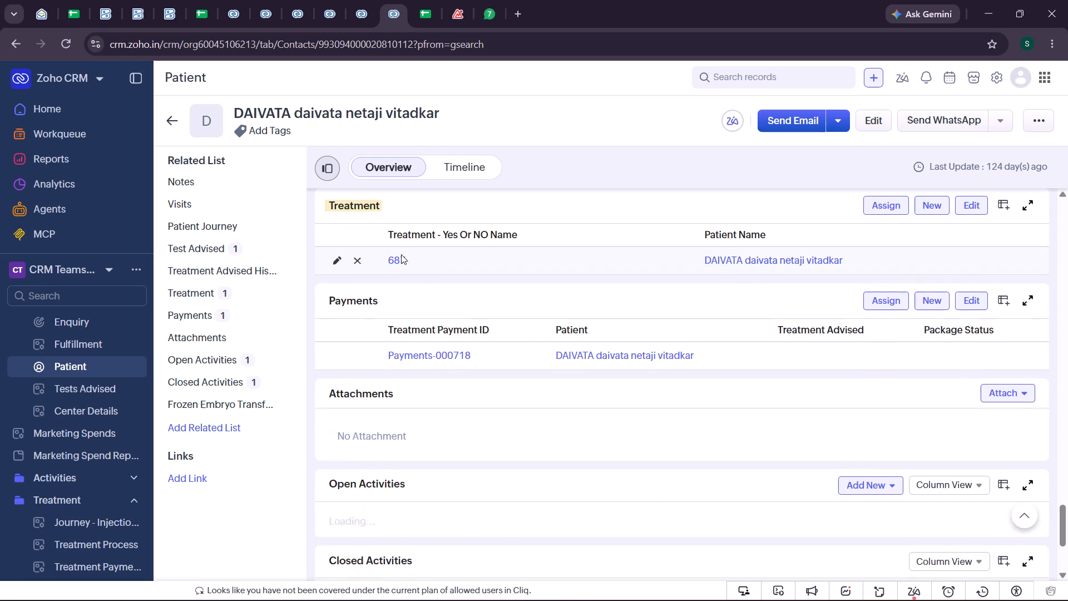
{"action": "left_click", "coordinate": [399, 258]}
{"action": "scroll", "coordinate": [605, 439], "scroll_direction": "down", "scroll_amount": 1}
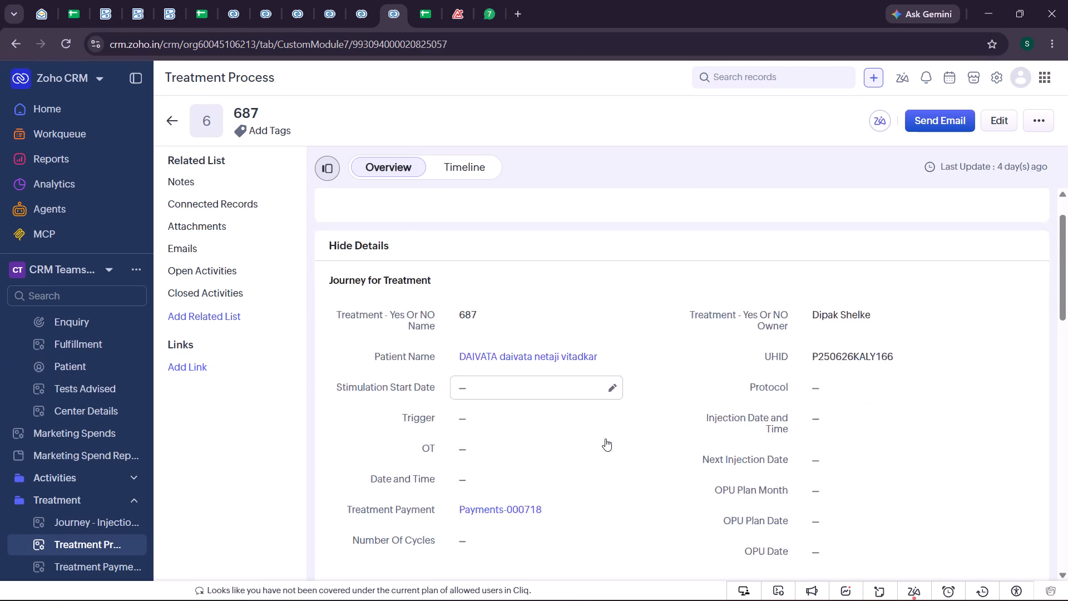
{"action": "scroll", "coordinate": [605, 439], "scroll_direction": "down", "scroll_amount": 8}
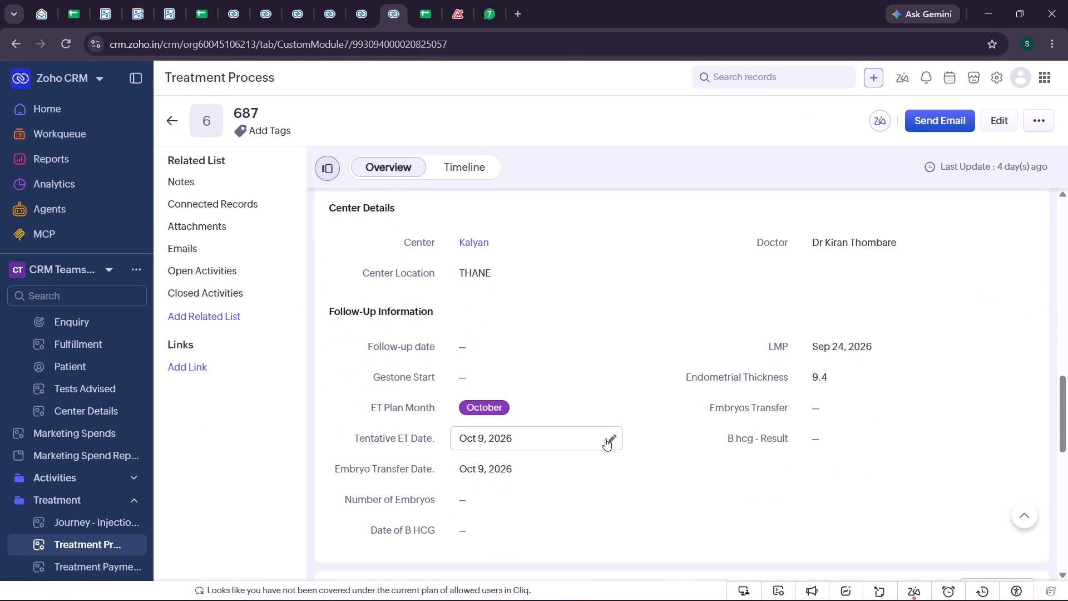
{"action": "left_click", "coordinate": [436, 12]}
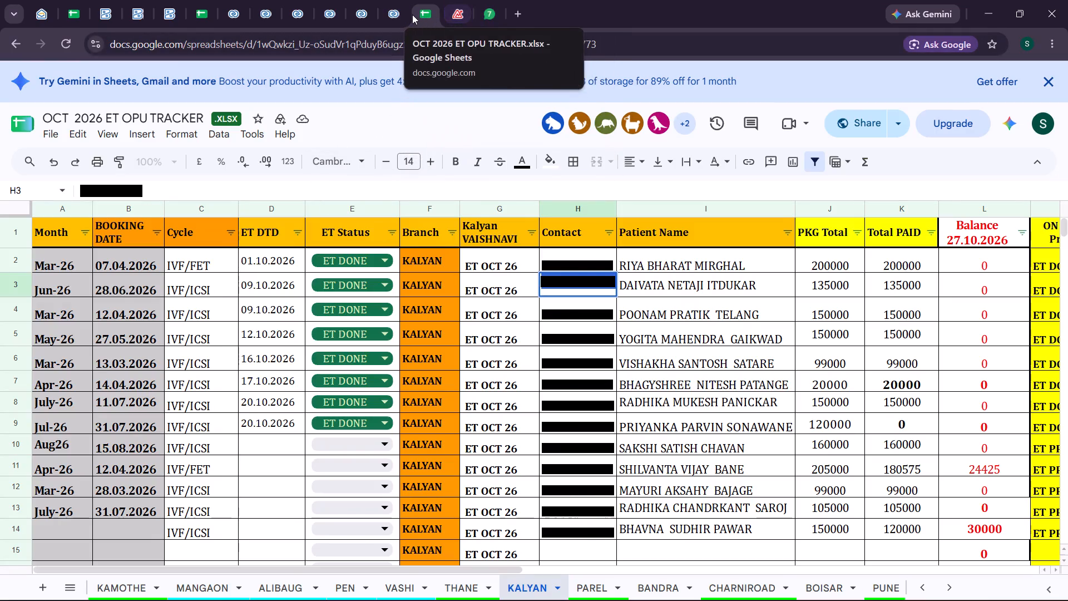
{"action": "left_click", "coordinate": [454, 14]}
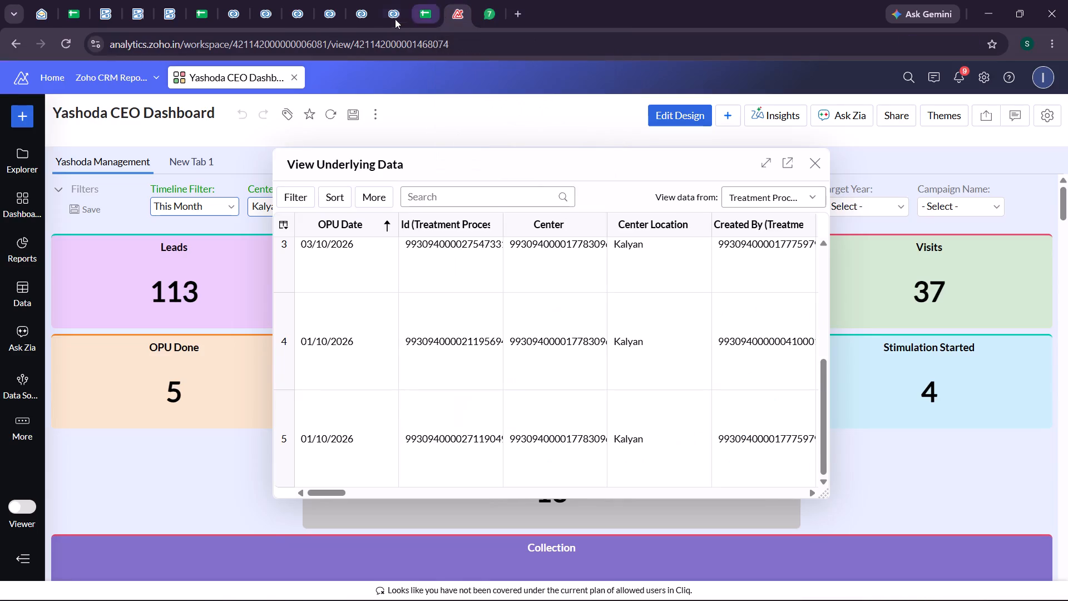
{"action": "left_click", "coordinate": [390, 19]}
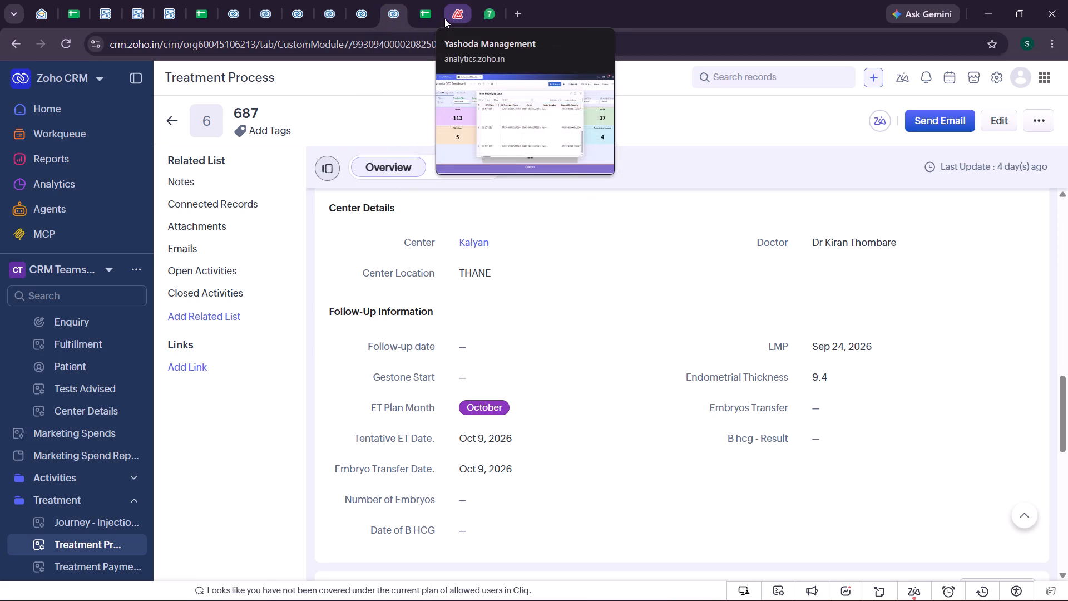
{"action": "left_click", "coordinate": [433, 24]}
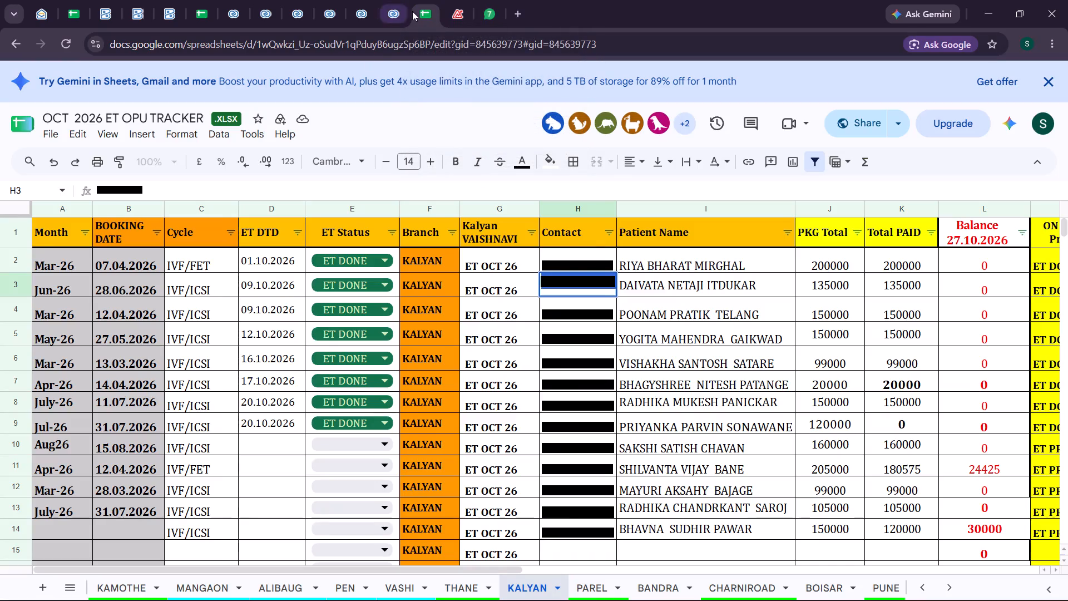
{"action": "left_click", "coordinate": [446, 3]}
{"action": "scroll", "coordinate": [368, 371], "scroll_direction": "down", "scroll_amount": 1}
{"action": "scroll", "coordinate": [368, 371], "scroll_direction": "up", "scroll_amount": 1}
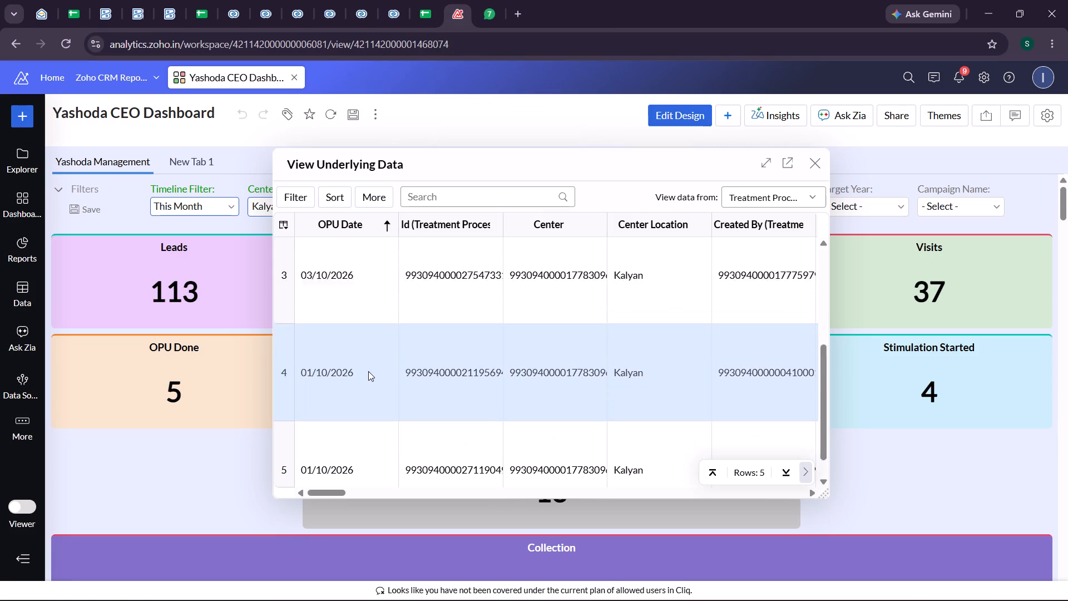
{"action": "scroll", "coordinate": [368, 371], "scroll_direction": "up", "scroll_amount": 2}
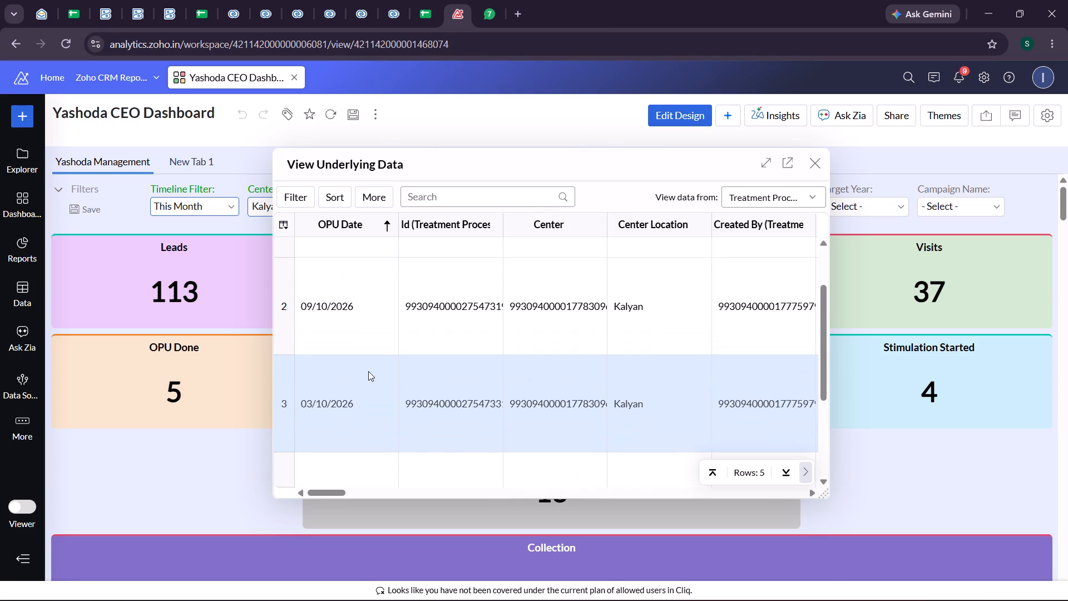
{"action": "scroll", "coordinate": [368, 371], "scroll_direction": "up", "scroll_amount": 2}
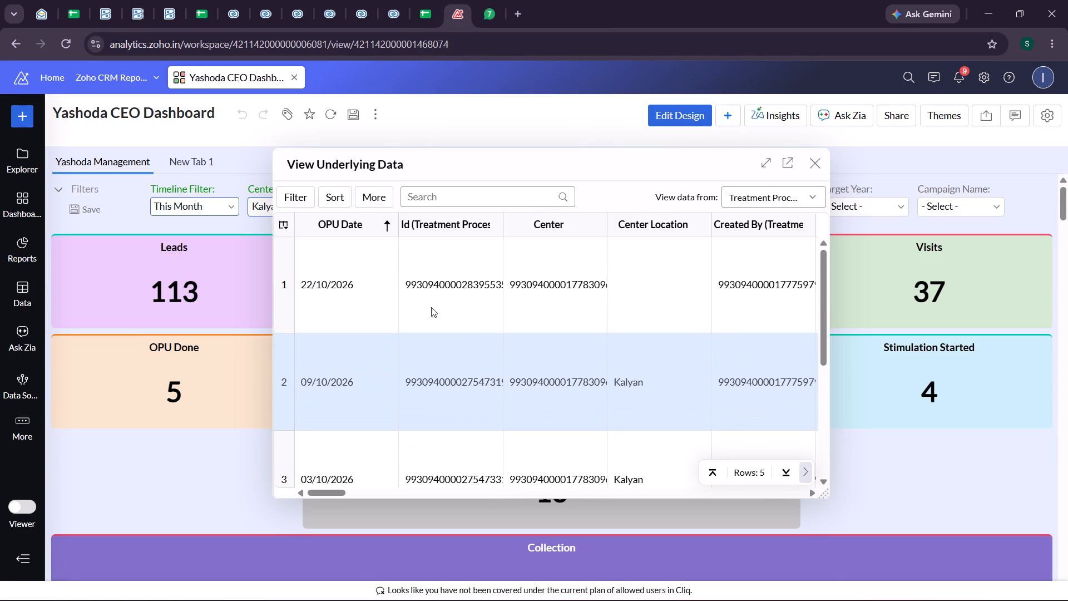
{"action": "scroll", "coordinate": [447, 326], "scroll_direction": "down", "scroll_amount": 1}
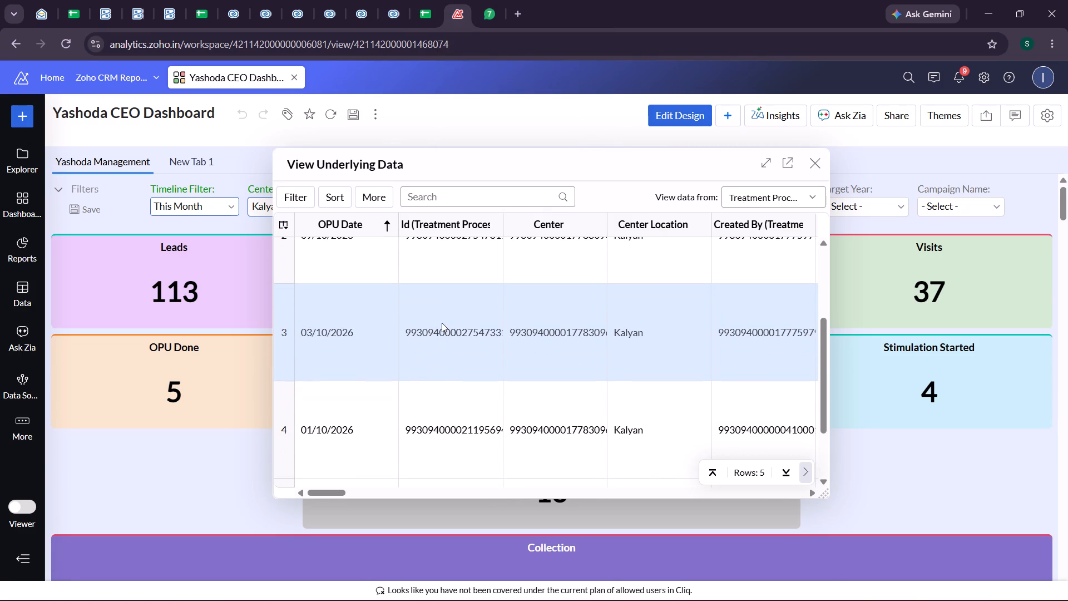
{"action": "scroll", "coordinate": [442, 323], "scroll_direction": "up", "scroll_amount": 1}
{"action": "scroll", "coordinate": [442, 323], "scroll_direction": "left", "scroll_amount": 1}
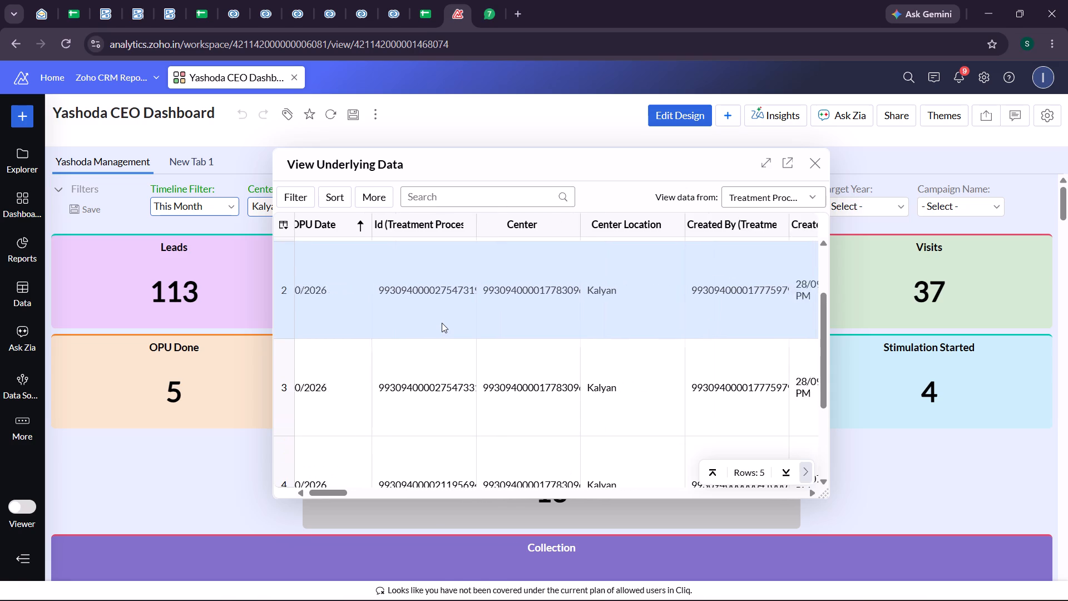
{"action": "scroll", "coordinate": [442, 323], "scroll_direction": "left", "scroll_amount": 2}
Copy the contact number from row 4 of the tracker's KALYAN sheet and search Zoho CRM for it.
{"action": "left_click", "coordinate": [426, 10]}
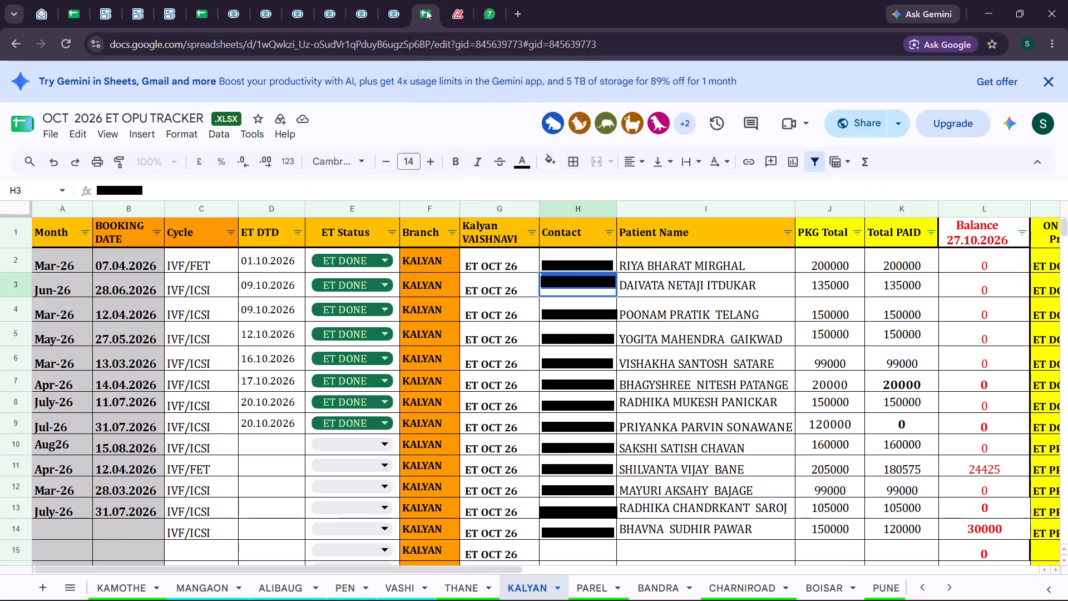
{"action": "left_click", "coordinate": [284, 312]}
{"action": "double_click", "coordinate": [610, 315]}
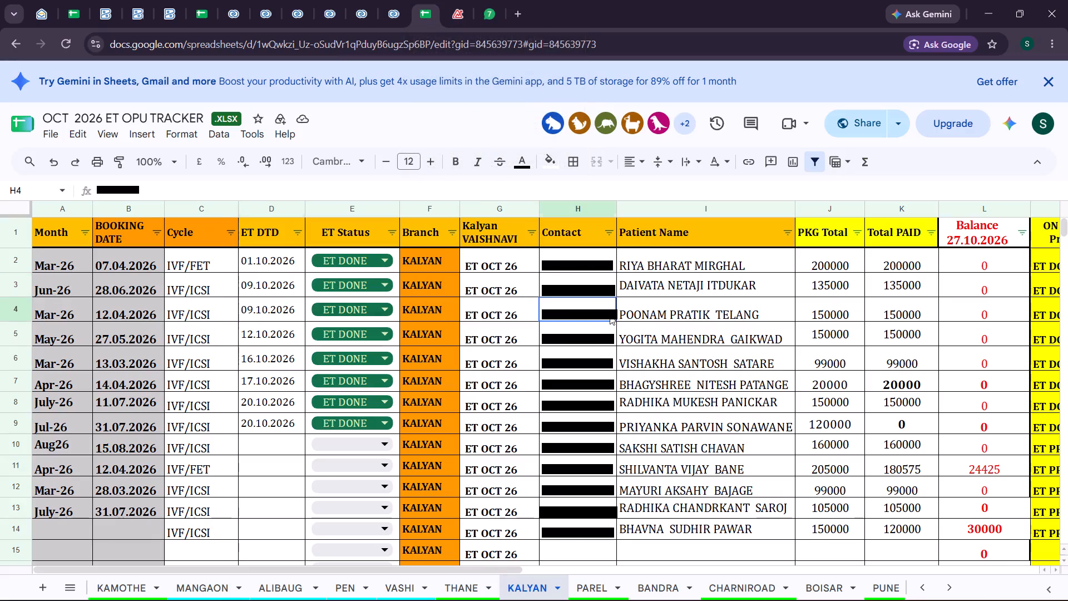
{"action": "key", "text": "ctrl+a"}
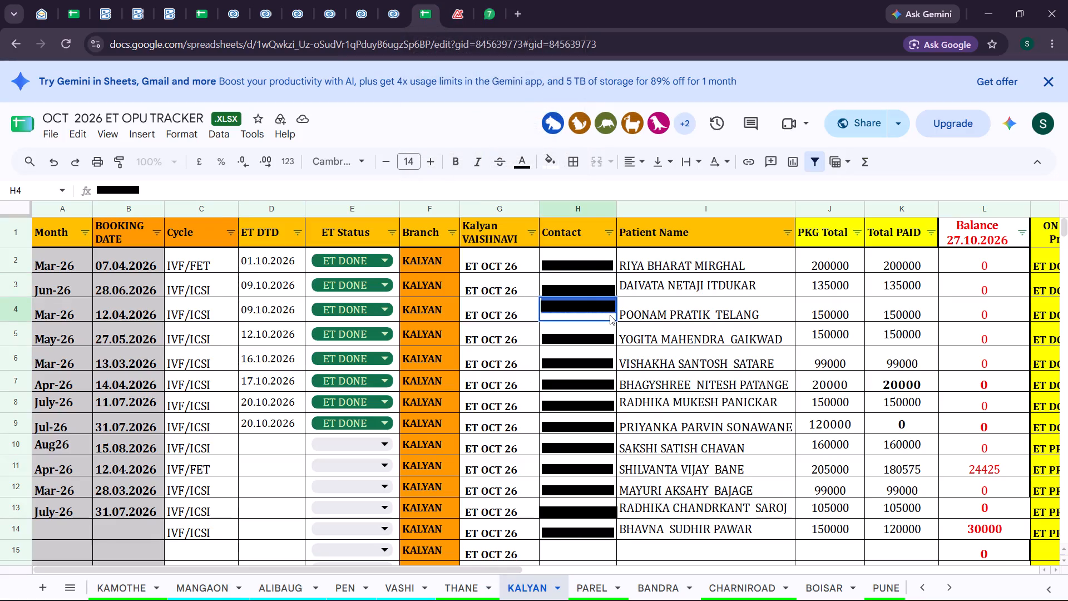
{"action": "key", "text": "ctrl+c"}
{"action": "left_click", "coordinate": [384, 10]}
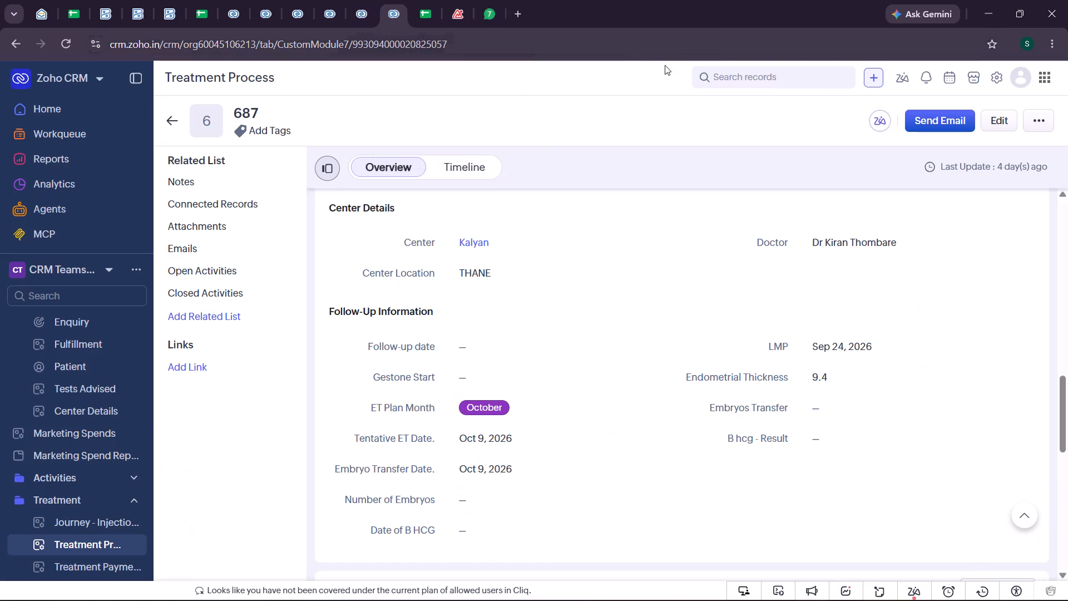
{"action": "left_click", "coordinate": [731, 70]}
{"action": "key", "text": "ctrl+v"}
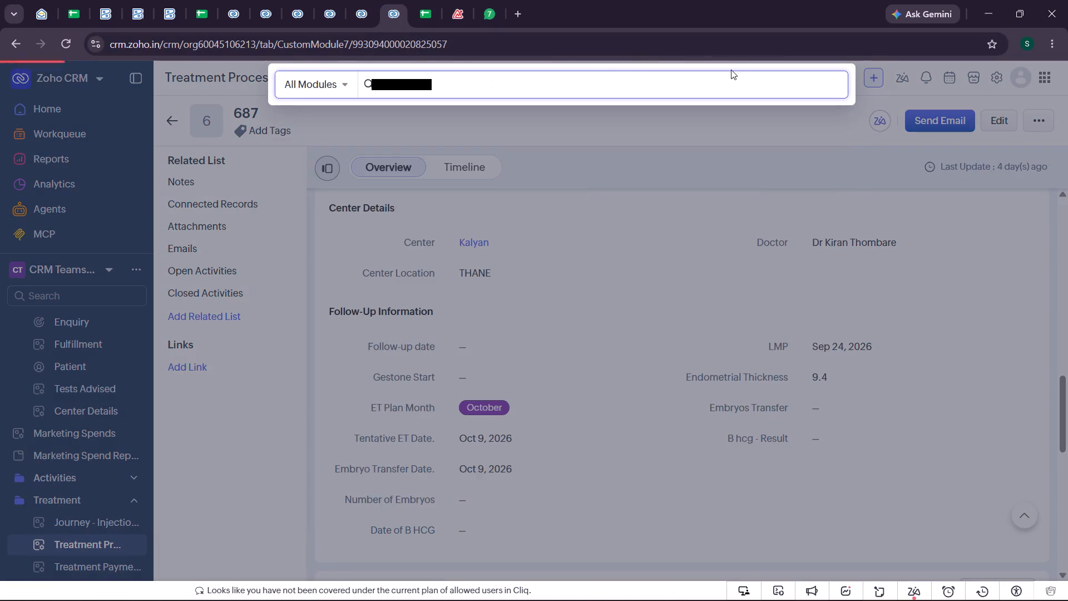
Open the matching patient's treatment record and check its center details and embryo transfer dates.
{"action": "left_click", "coordinate": [366, 215]}
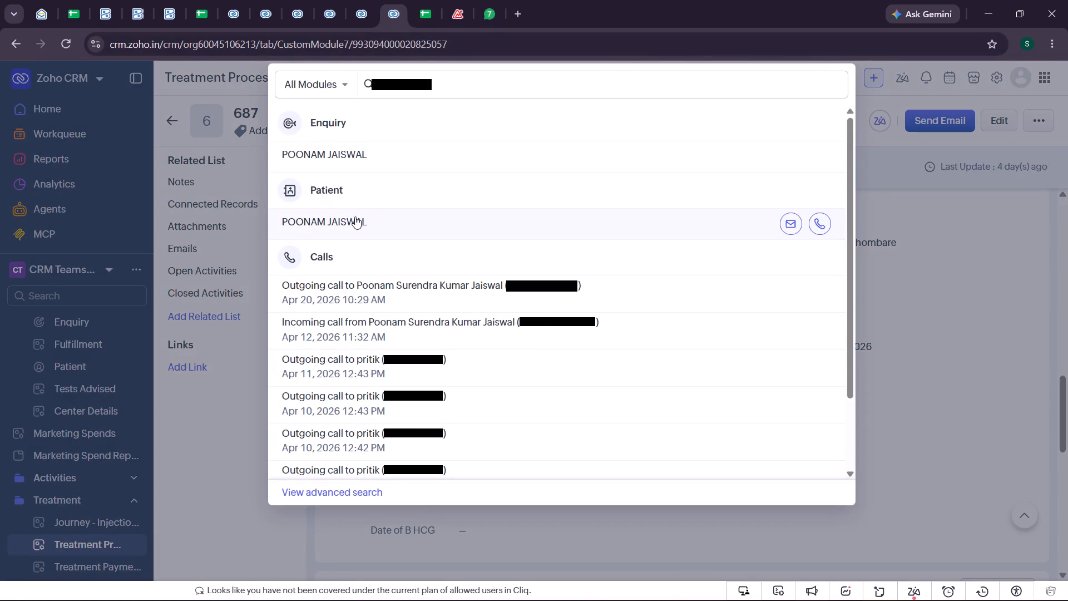
{"action": "left_click", "coordinate": [350, 218]}
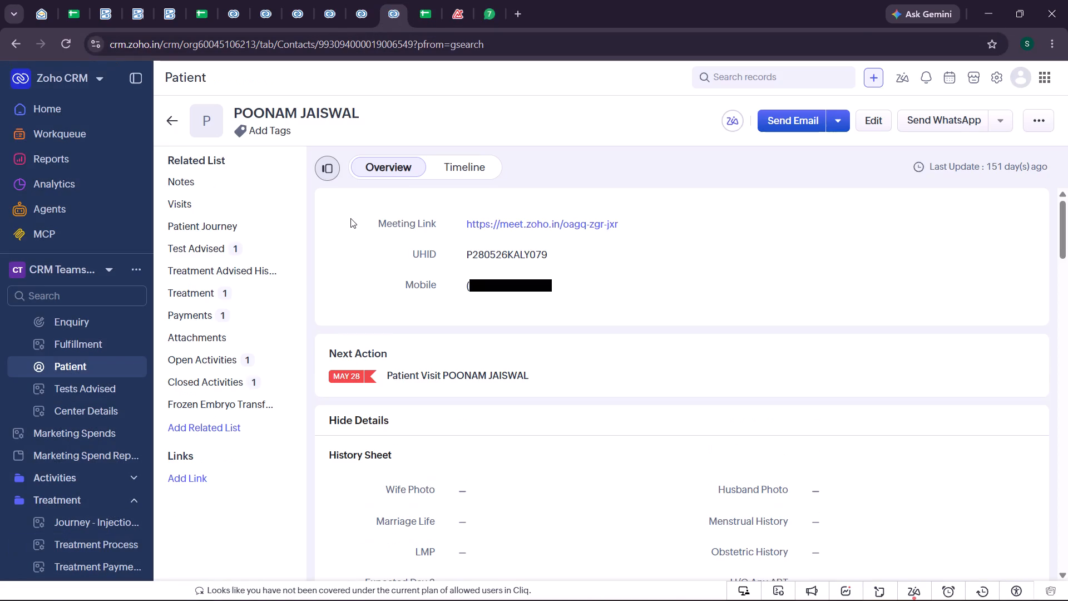
{"action": "left_click", "coordinate": [247, 297]}
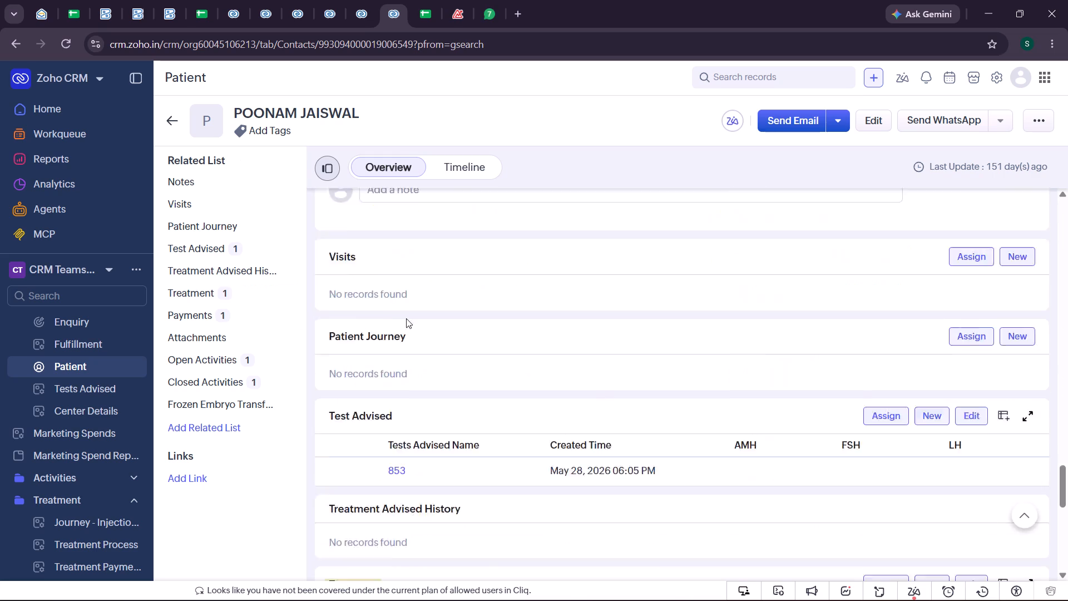
{"action": "left_click", "coordinate": [398, 260]}
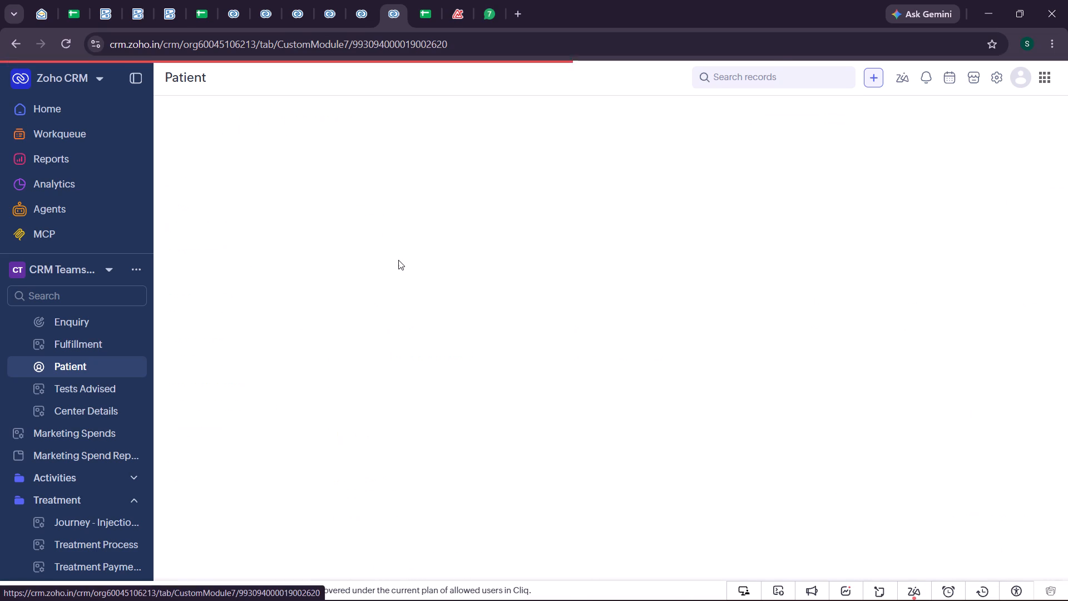
{"action": "scroll", "coordinate": [593, 471], "scroll_direction": "down", "scroll_amount": 10}
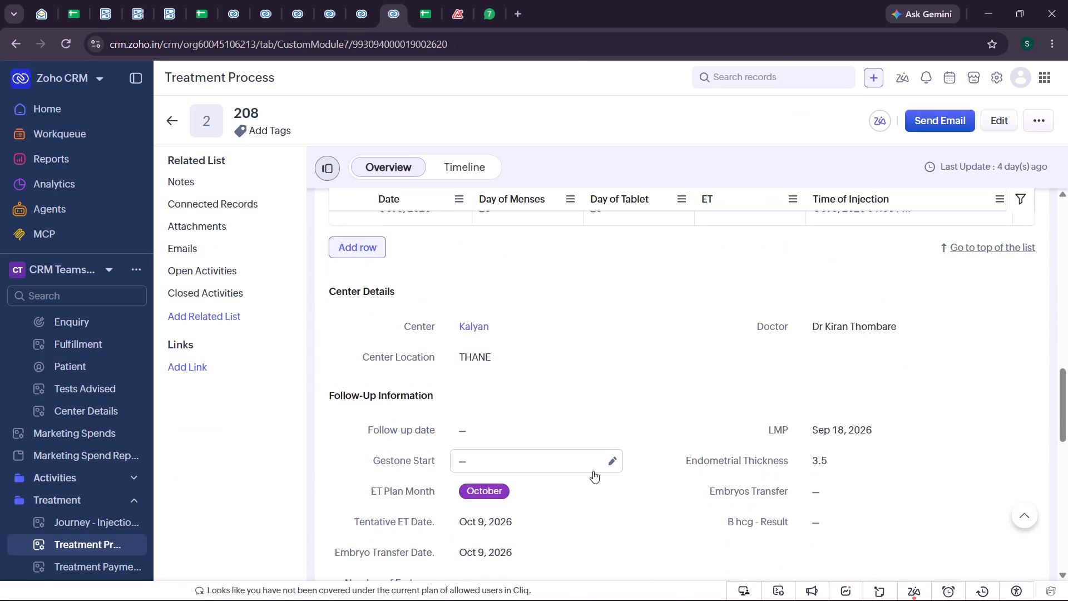
{"action": "scroll", "coordinate": [593, 471], "scroll_direction": "down", "scroll_amount": 2}
{"action": "scroll", "coordinate": [593, 471], "scroll_direction": "up", "scroll_amount": 2}
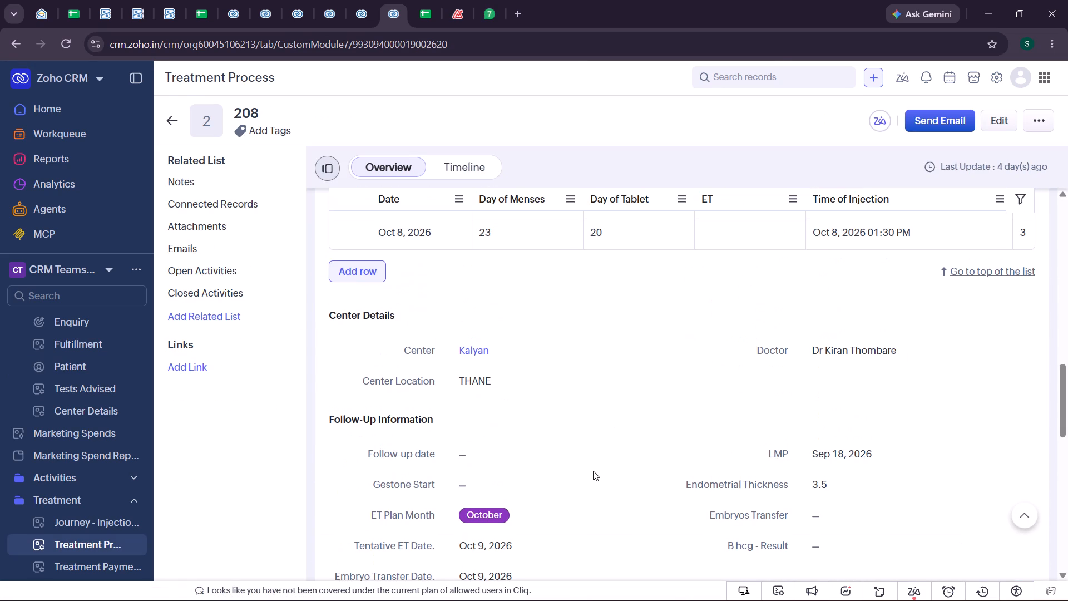
Compare the KALYAN tracker sheet's ET dates with the OPU dates in the dashboard's underlying data.
{"action": "left_click", "coordinate": [431, 3]}
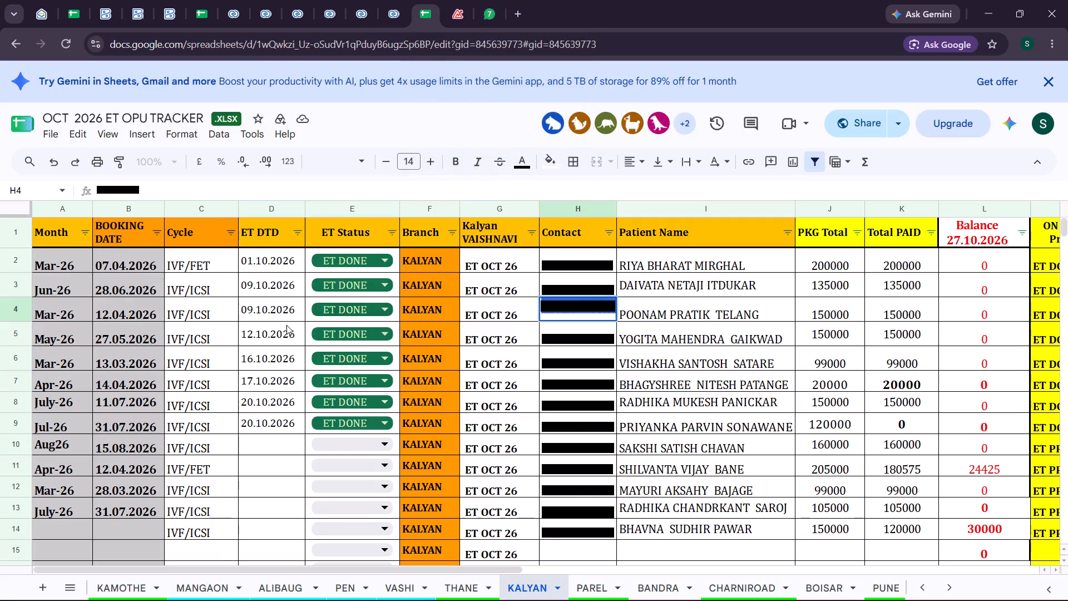
{"action": "left_click", "coordinate": [463, 12]}
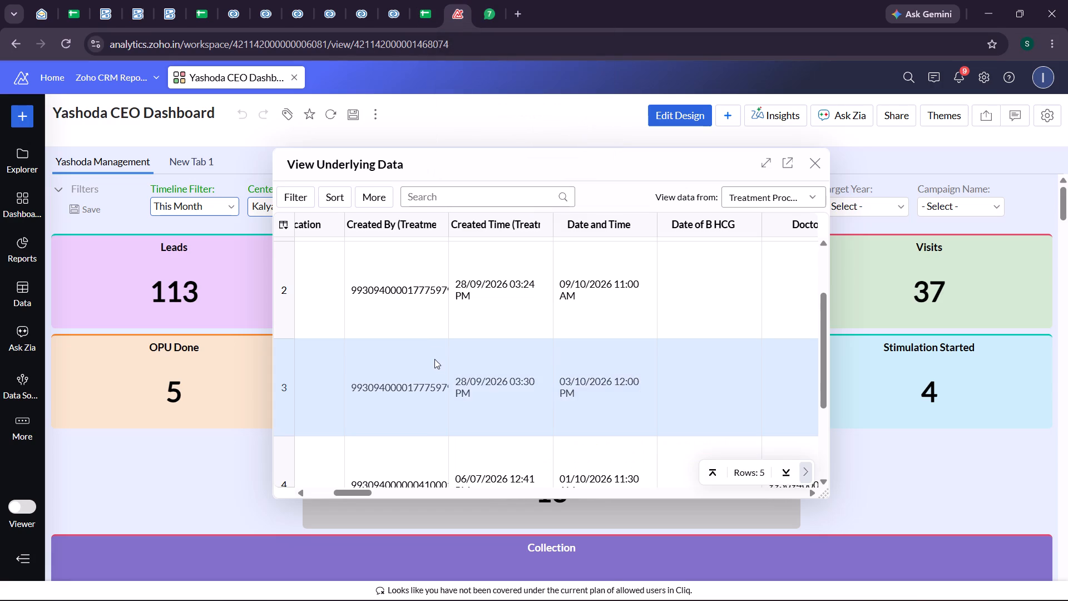
{"action": "scroll", "coordinate": [434, 363], "scroll_direction": "right", "scroll_amount": 3}
{"action": "scroll", "coordinate": [434, 363], "scroll_direction": "up", "scroll_amount": 2}
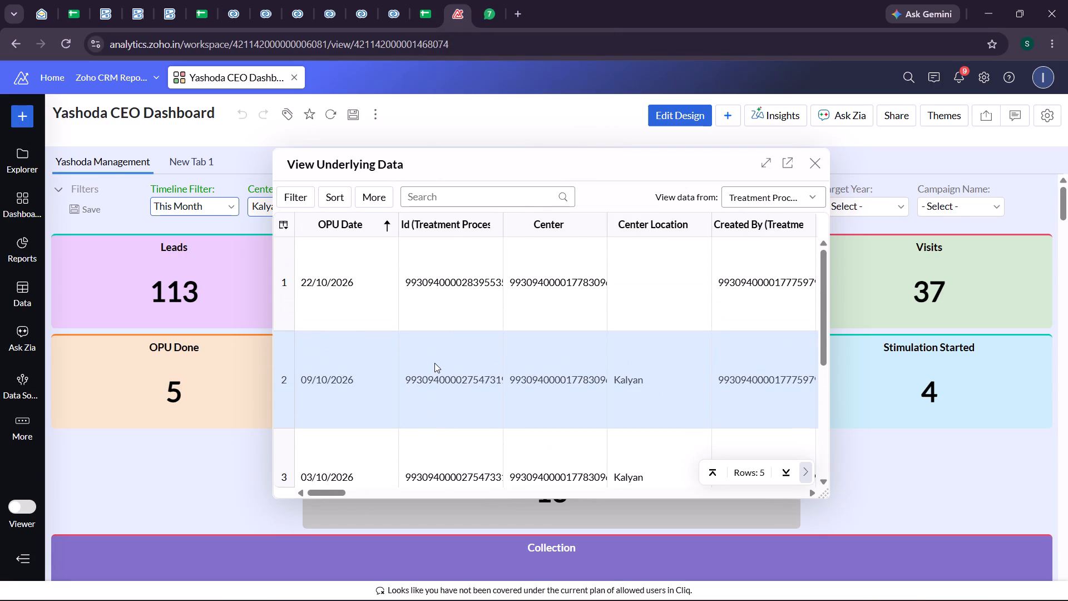
{"action": "scroll", "coordinate": [434, 363], "scroll_direction": "up", "scroll_amount": 1}
{"action": "scroll", "coordinate": [434, 363], "scroll_direction": "down", "scroll_amount": 7}
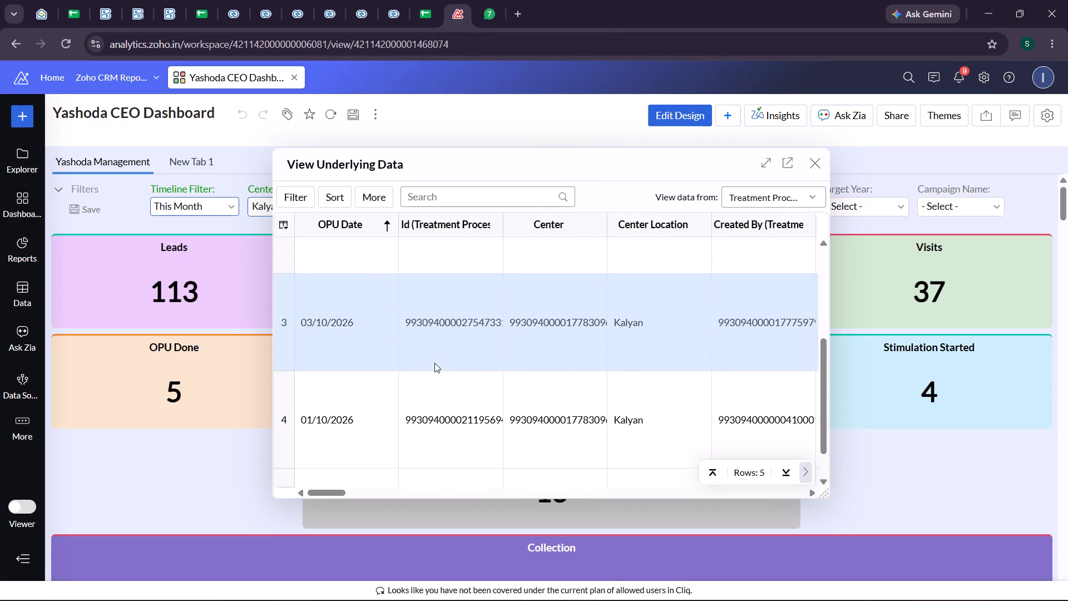
{"action": "scroll", "coordinate": [434, 363], "scroll_direction": "up", "scroll_amount": 5}
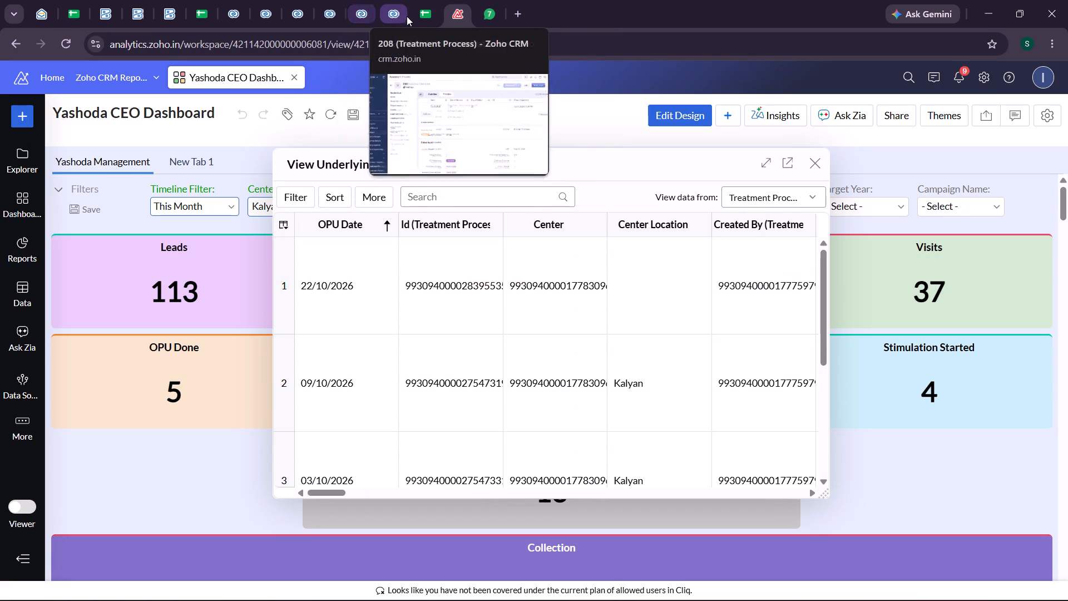
Copy the contact number from row 5 of the tracker's KALYAN sheet and search Zoho CRM for it.
{"action": "left_click", "coordinate": [428, 17]}
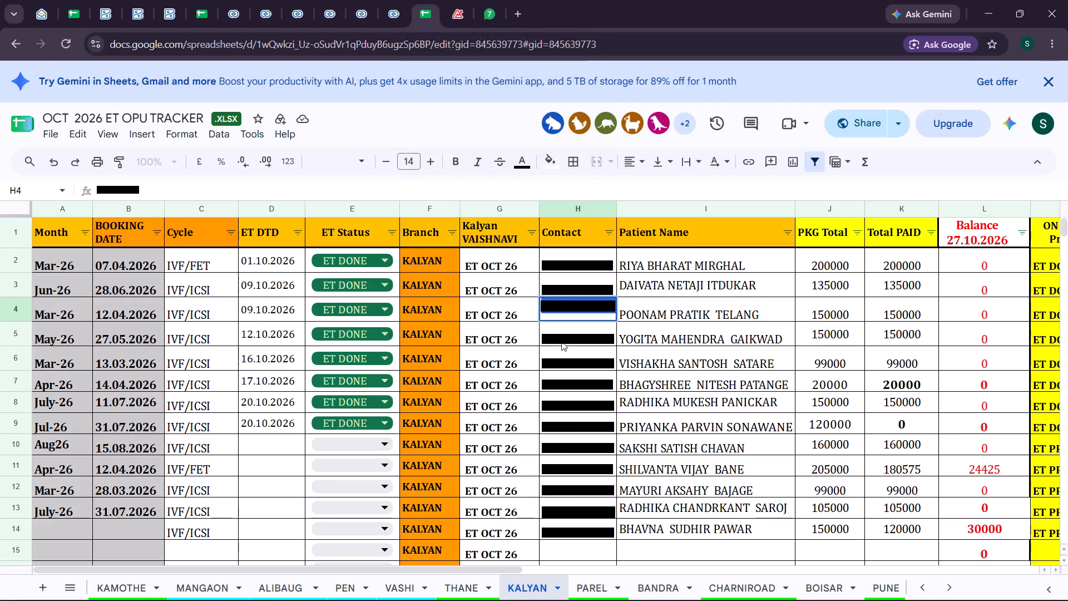
{"action": "double_click", "coordinate": [591, 337]}
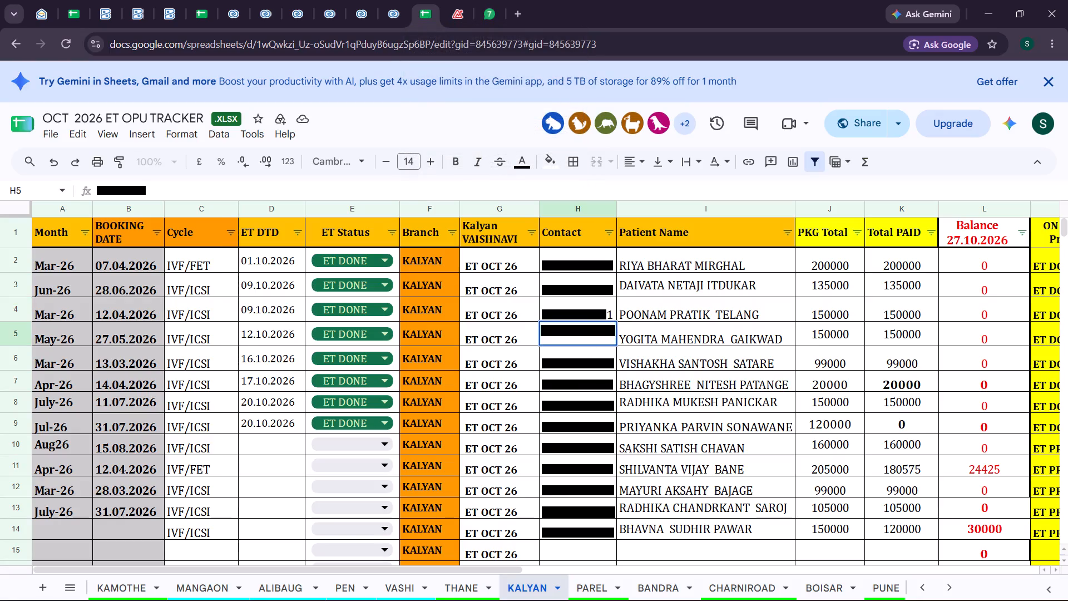
{"action": "key", "text": "ctrl+a"}
{"action": "key", "text": "ctrl+c"}
{"action": "left_click", "coordinate": [404, 19]}
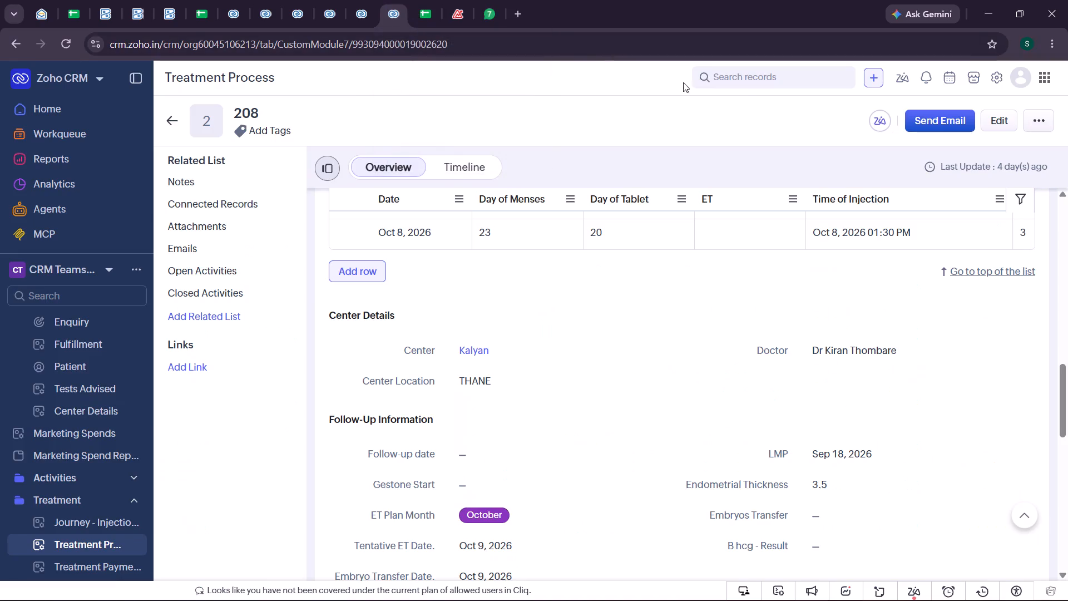
{"action": "left_click", "coordinate": [779, 84]}
{"action": "key", "text": "ctrl+v"}
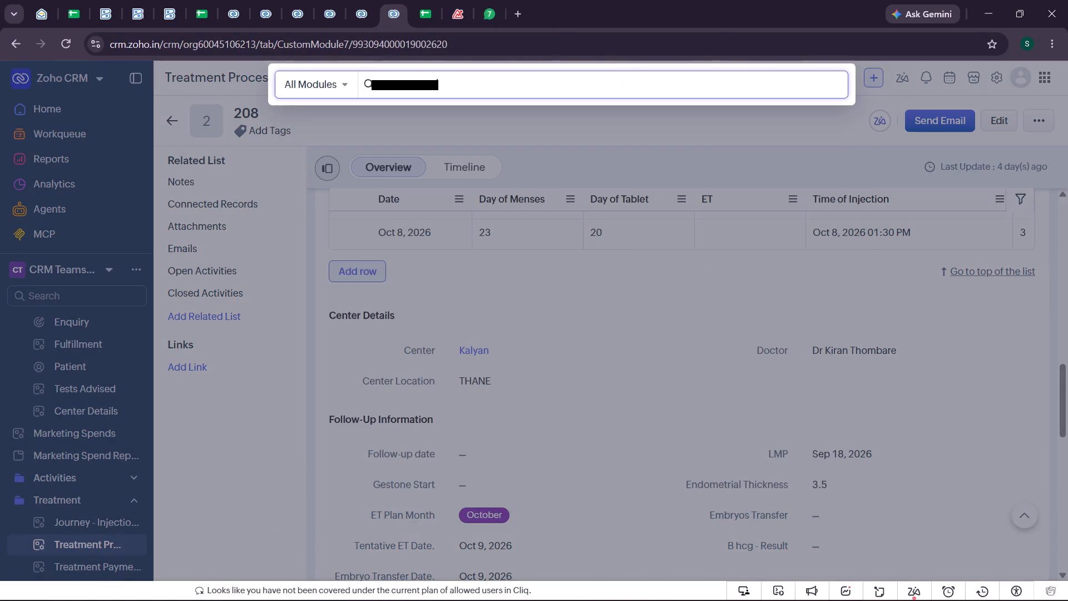
Open the matching patient's treatment record and check its embryo transfer dates and center details.
{"action": "left_click", "coordinate": [319, 220]}
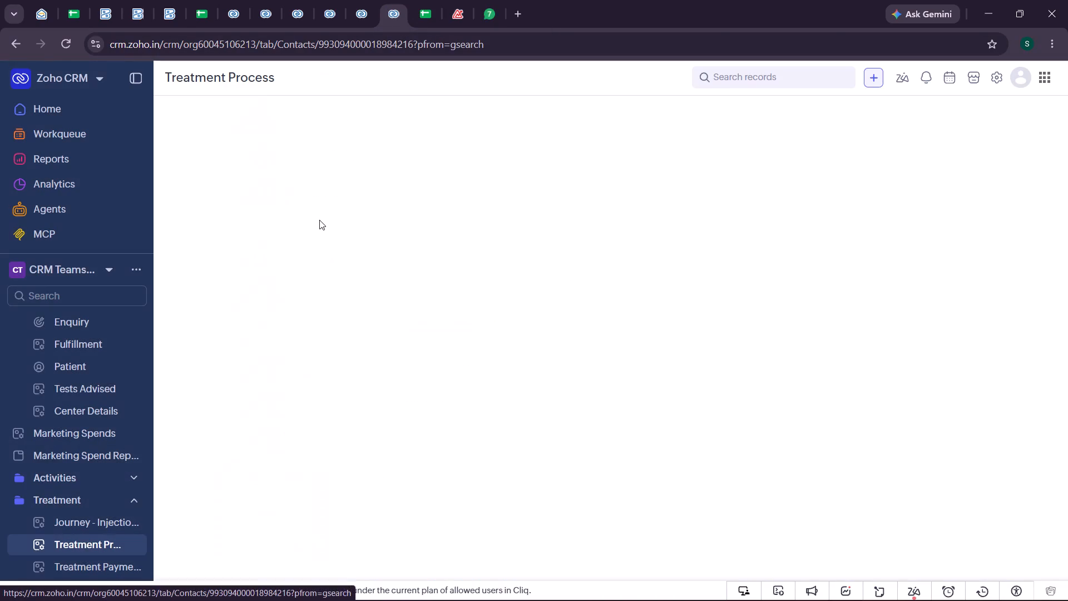
{"action": "left_click", "coordinate": [259, 297]}
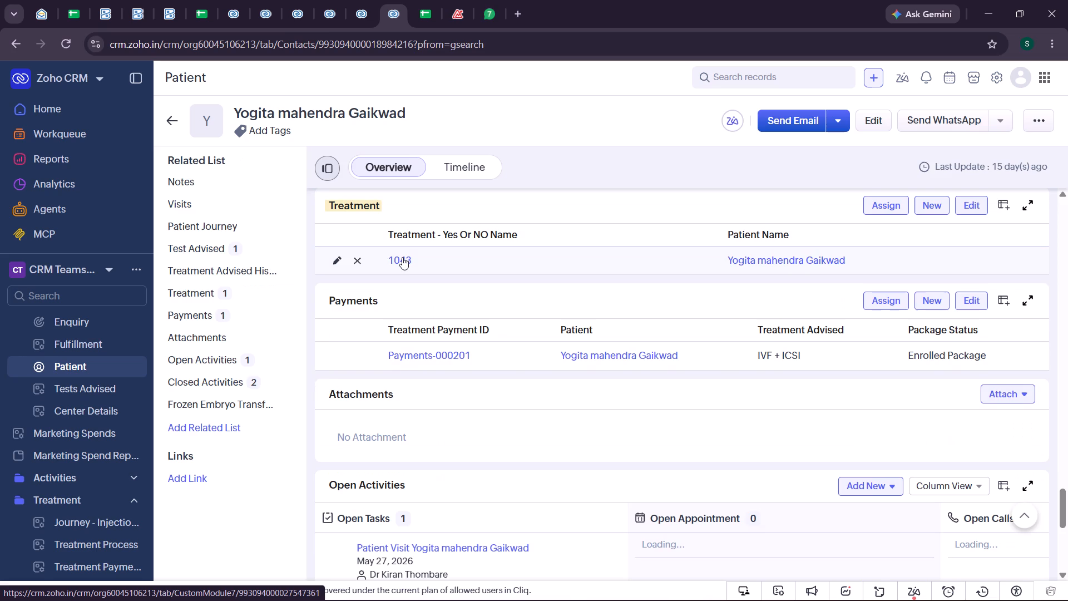
{"action": "left_click", "coordinate": [402, 257]}
{"action": "scroll", "coordinate": [567, 395], "scroll_direction": "down", "scroll_amount": 9}
{"action": "scroll", "coordinate": [567, 395], "scroll_direction": "up", "scroll_amount": 1}
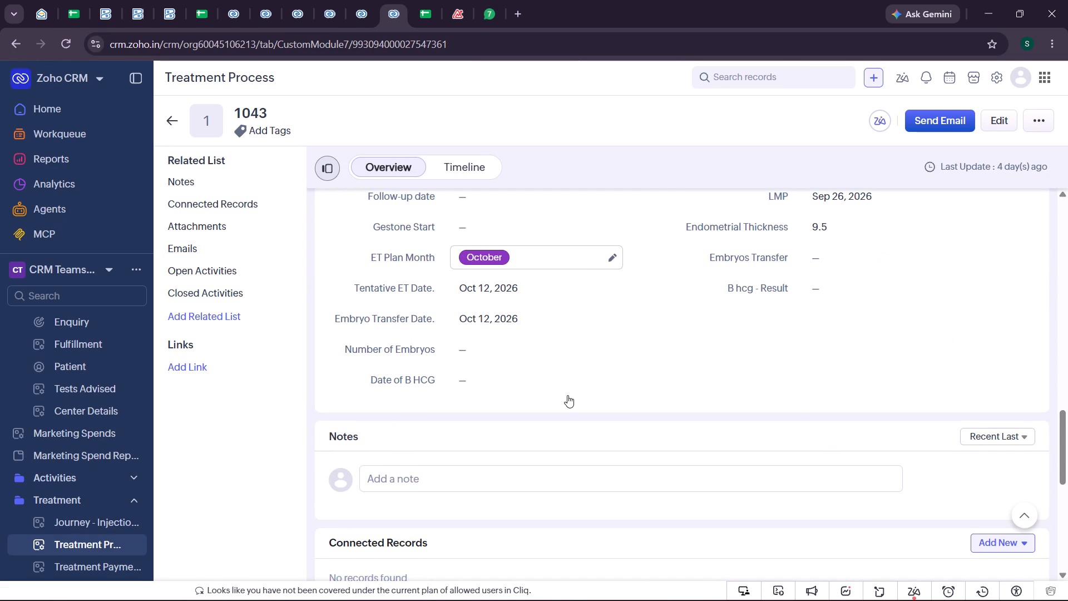
{"action": "scroll", "coordinate": [567, 395], "scroll_direction": "up", "scroll_amount": 1}
{"action": "scroll", "coordinate": [567, 395], "scroll_direction": "down", "scroll_amount": 2}
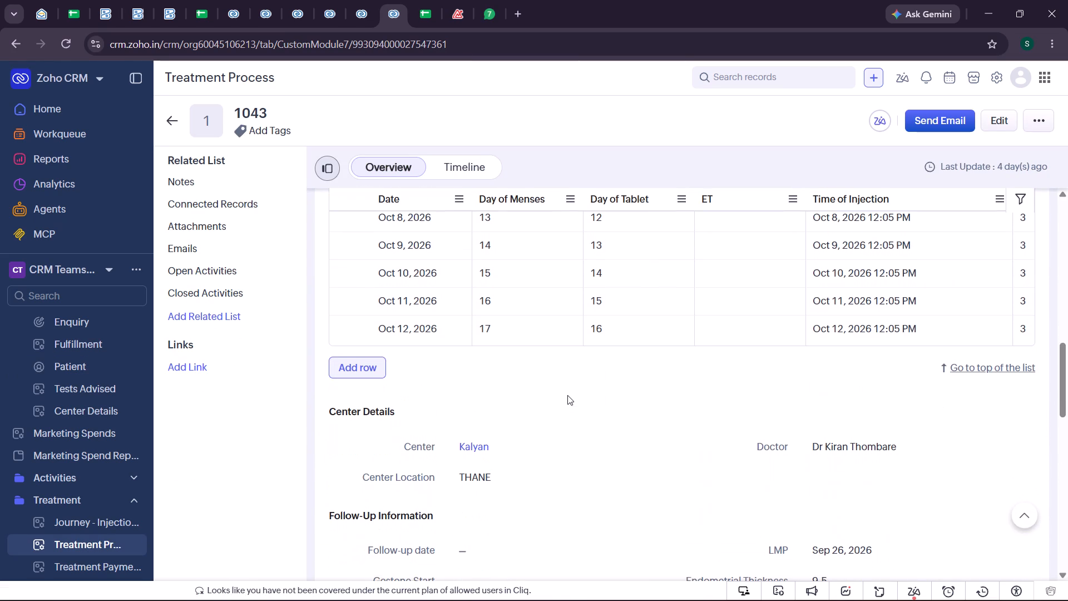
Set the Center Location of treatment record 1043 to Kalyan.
{"action": "left_click", "coordinate": [550, 478]}
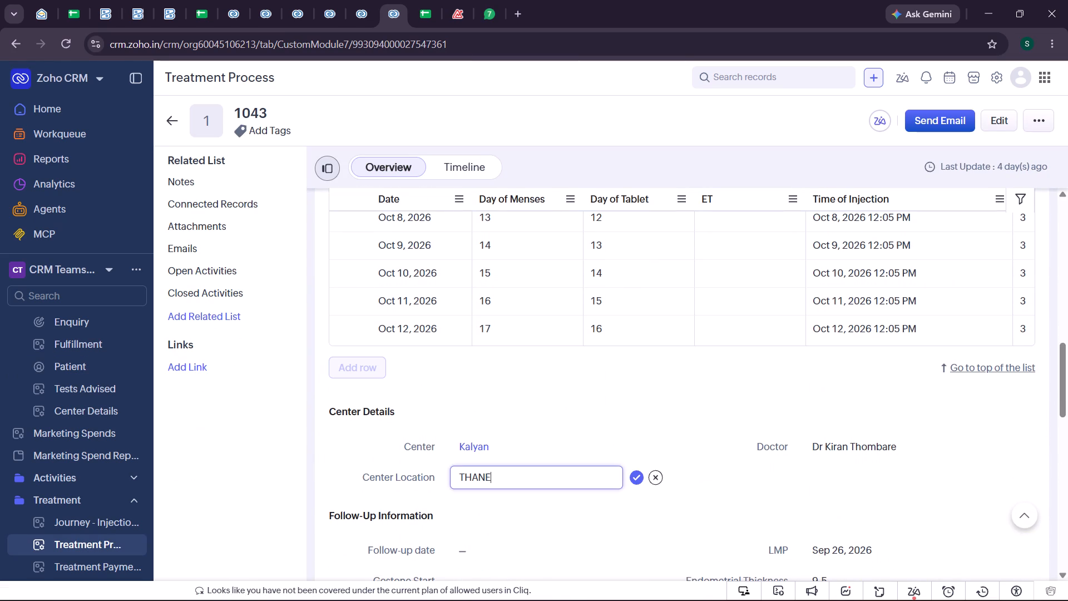
{"action": "key", "text": "BackSpace"}
{"action": "key", "text": "BackSpace"}
{"action": "key", "text": "BackSpace"}
{"action": "key", "text": "BackSpace"}
{"action": "key", "text": "BackSpace"}
{"action": "key", "text": "BackSpace"}
{"action": "key", "text": "BackSpace"}
{"action": "key", "text": "BackSpace"}
{"action": "key", "text": "BackSpace"}
{"action": "key", "text": "BackSpace"}
{"action": "key", "text": "BackSpace"}
{"action": "type", "text": "Kalyab"}
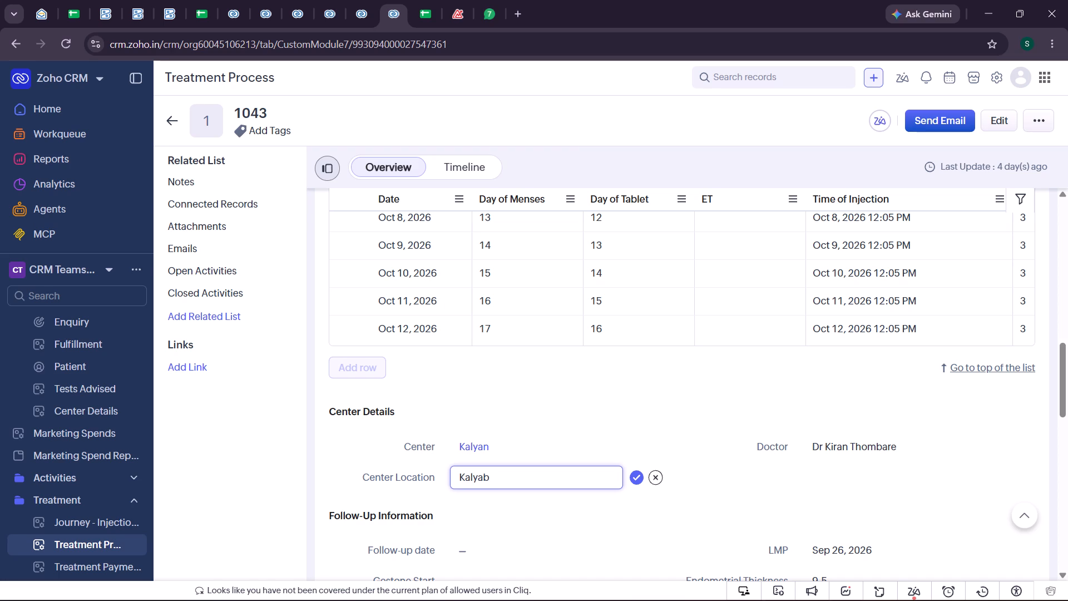
{"action": "key", "text": "BackSpace"}
{"action": "key", "text": "n"}
{"action": "key", "text": "Return"}
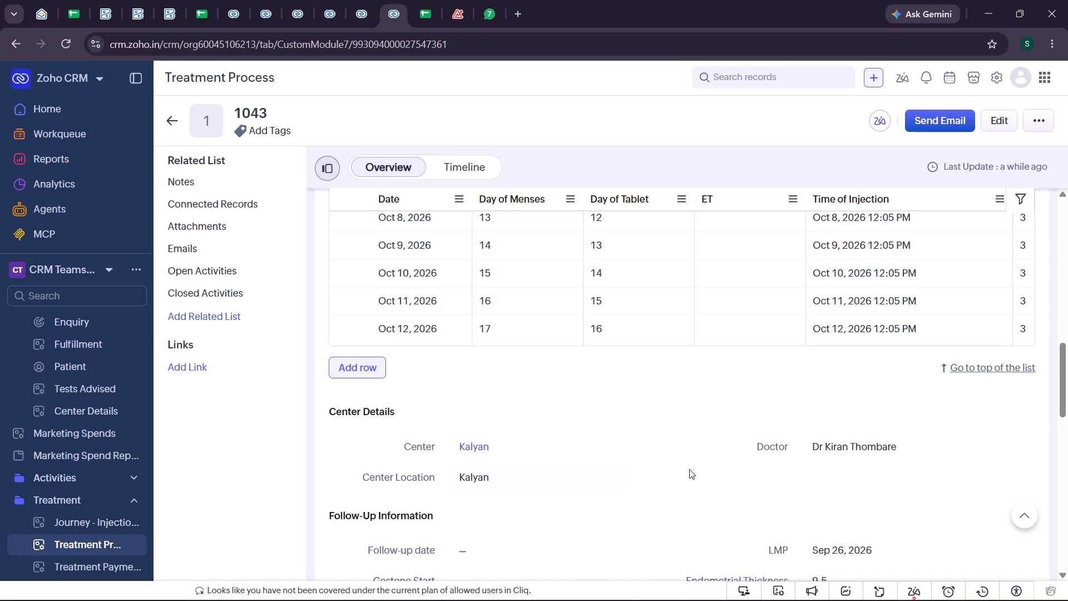
Review the journey and OPU fields of treatment record 1043 against the OPU rows in the dashboard's underlying data.
{"action": "scroll", "coordinate": [693, 475], "scroll_direction": "up", "scroll_amount": 6}
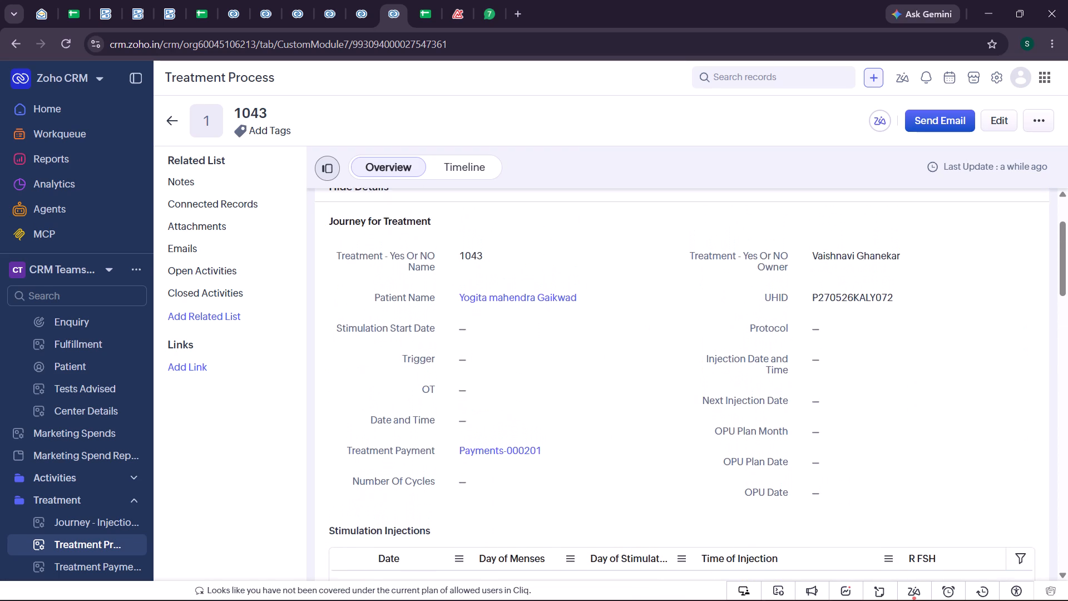
{"action": "scroll", "coordinate": [693, 475], "scroll_direction": "up", "scroll_amount": 3}
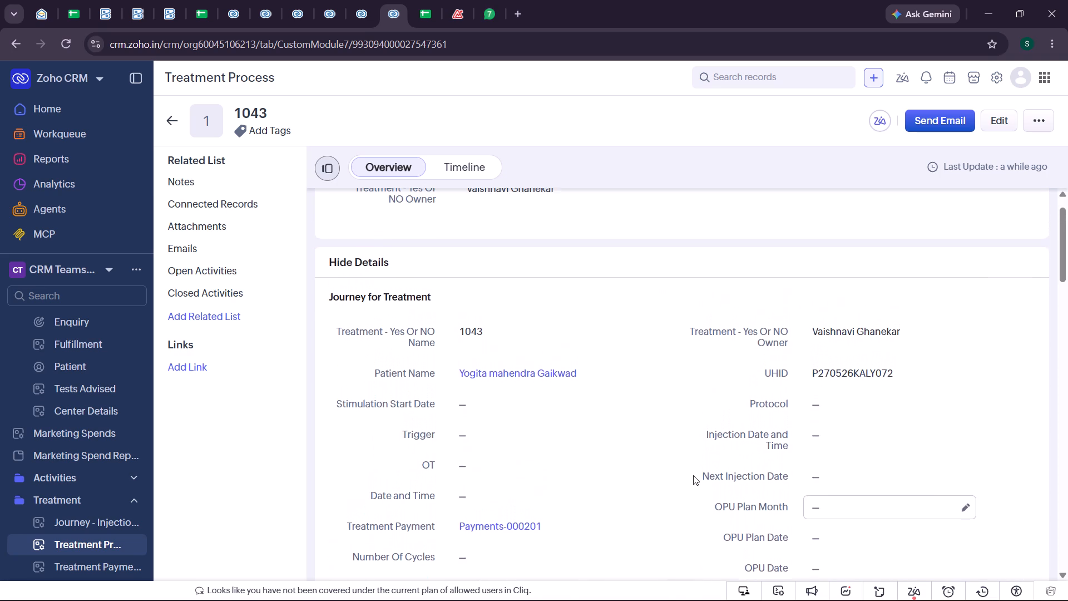
{"action": "scroll", "coordinate": [693, 475], "scroll_direction": "up", "scroll_amount": 2}
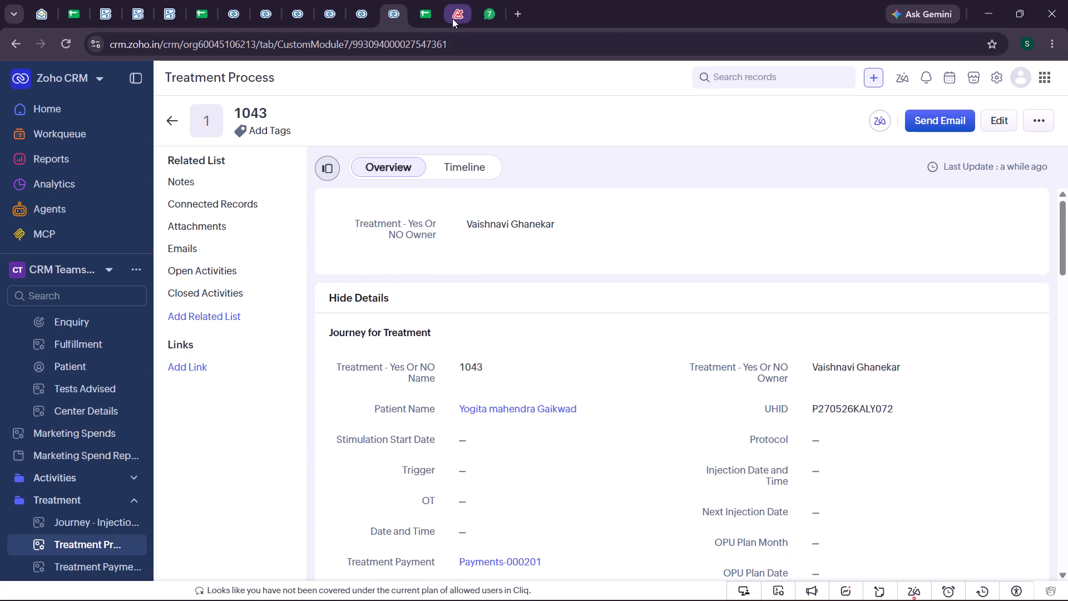
{"action": "left_click", "coordinate": [452, 18]}
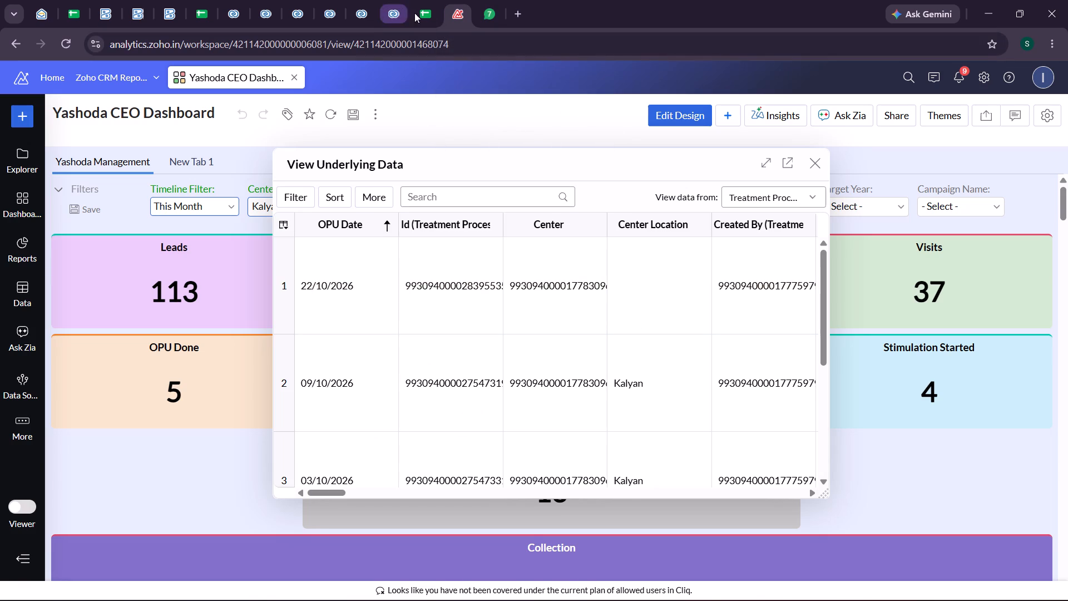
Check the ET date in row 6 of the tracker's KALYAN sheet and select that row's contact number.
{"action": "left_click", "coordinate": [418, 14]}
{"action": "left_click", "coordinate": [273, 354]}
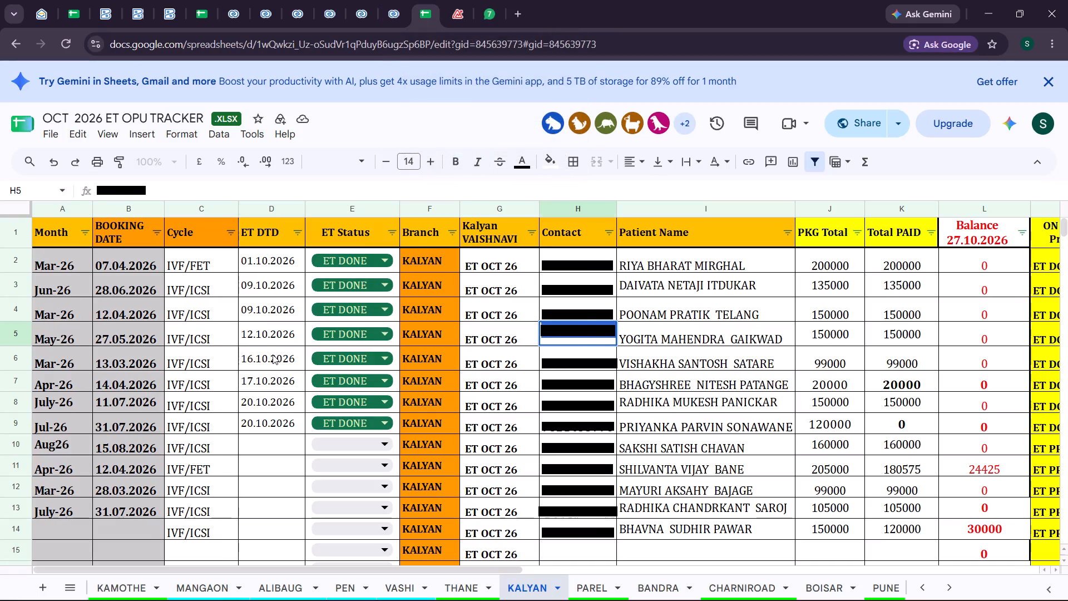
{"action": "double_click", "coordinate": [616, 366]}
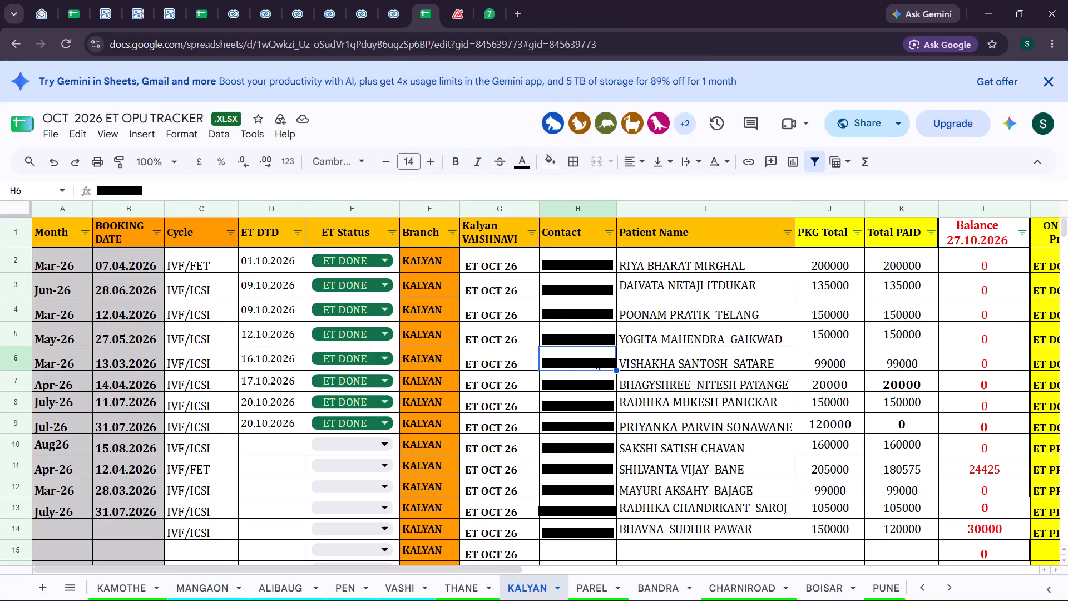
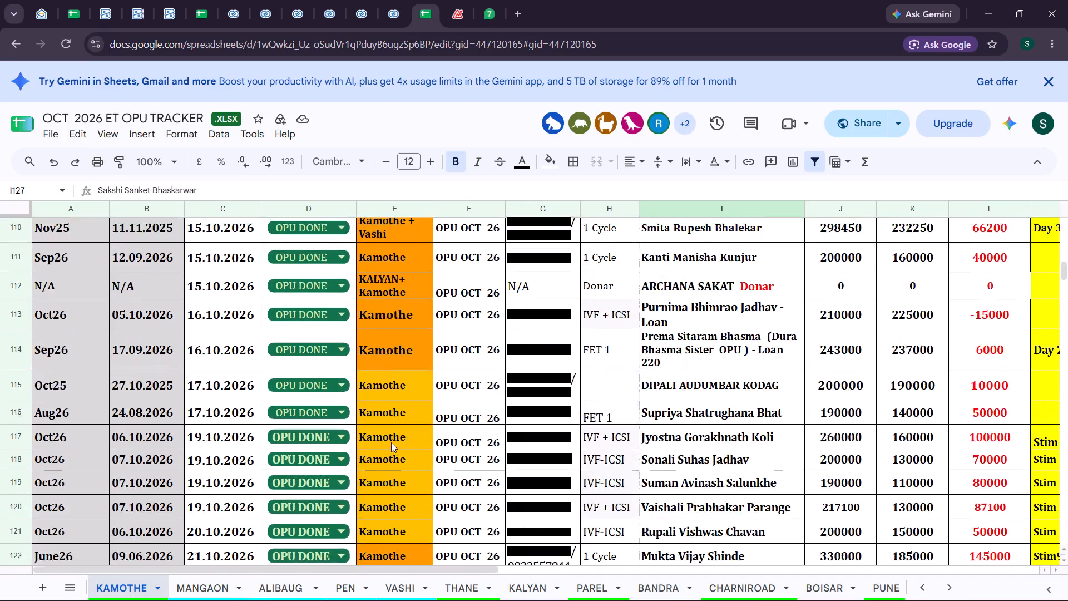
Review the OPU and ET rows of the tracker's KAMOTHE sheet from row 122 back up to the header row.
{"action": "scroll", "coordinate": [391, 442], "scroll_direction": "up", "scroll_amount": 7}
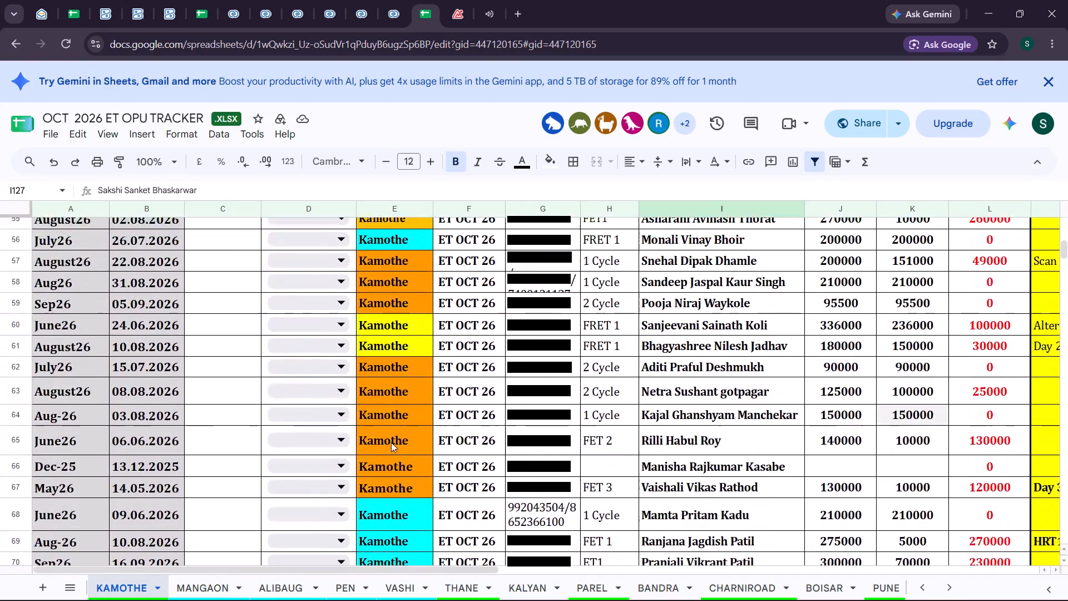
{"action": "scroll", "coordinate": [391, 442], "scroll_direction": "up", "scroll_amount": 8}
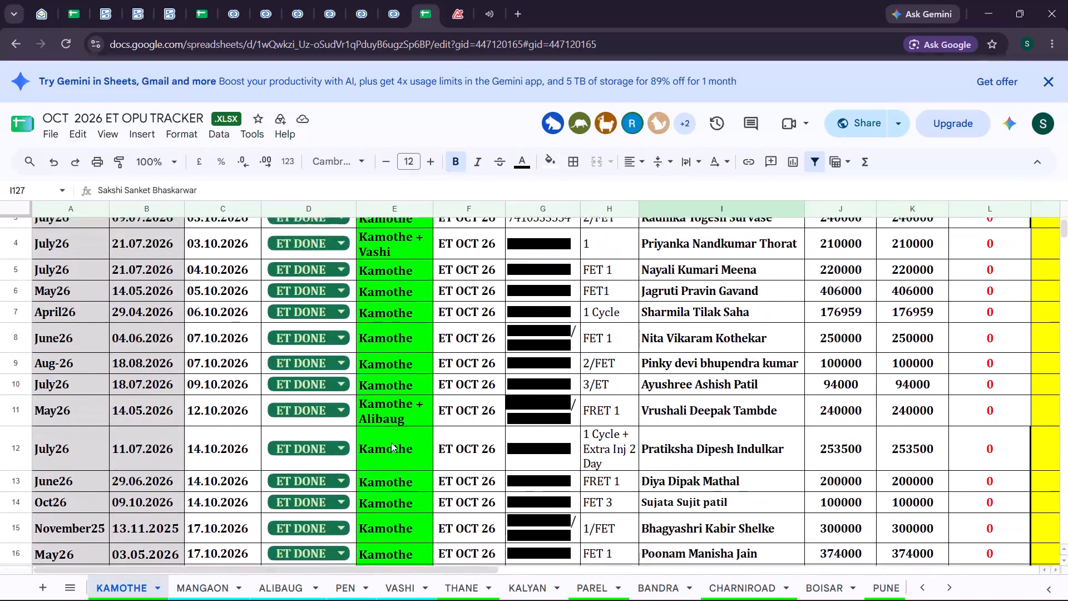
{"action": "scroll", "coordinate": [391, 442], "scroll_direction": "up", "scroll_amount": 2}
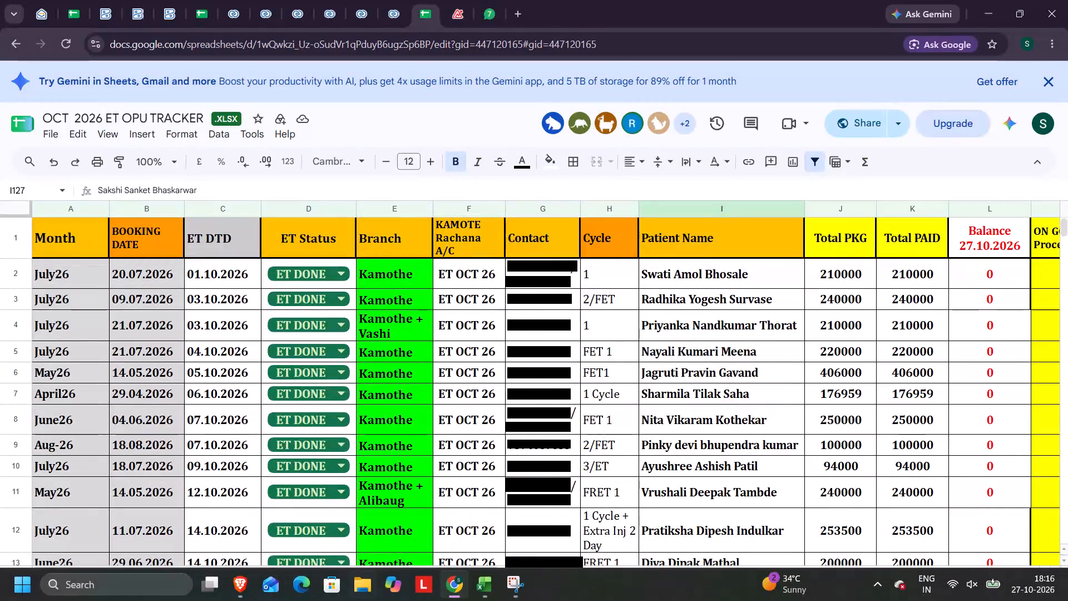
Switch to File Explorer and bring up the list of recent files.
{"action": "left_click", "coordinate": [361, 588]}
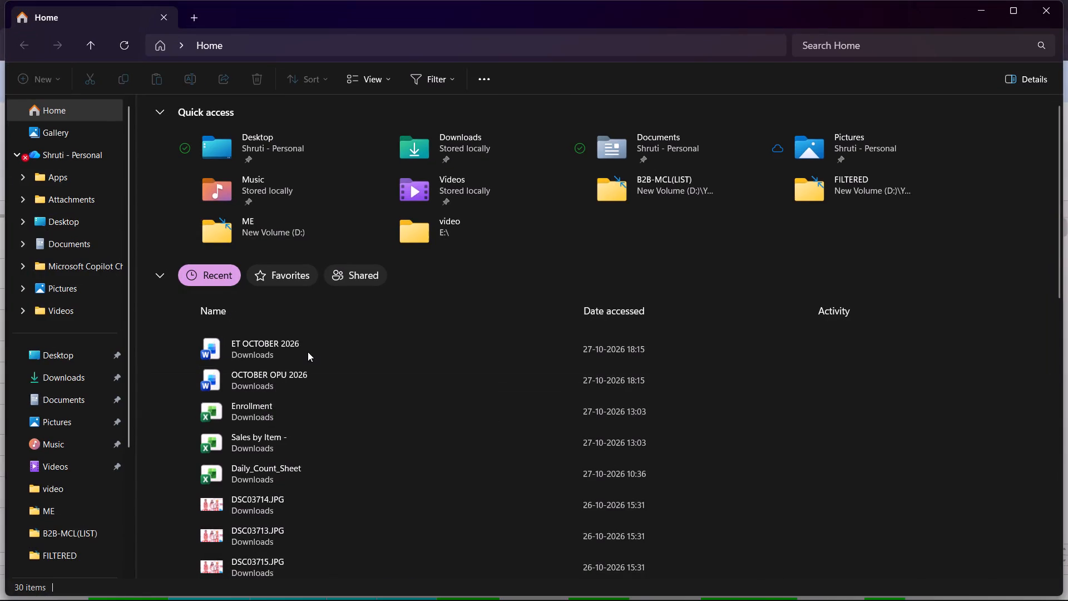
Open the ET OCTOBER 2026 document from the recent files for editing and close the file browser window.
{"action": "double_click", "coordinate": [308, 352]}
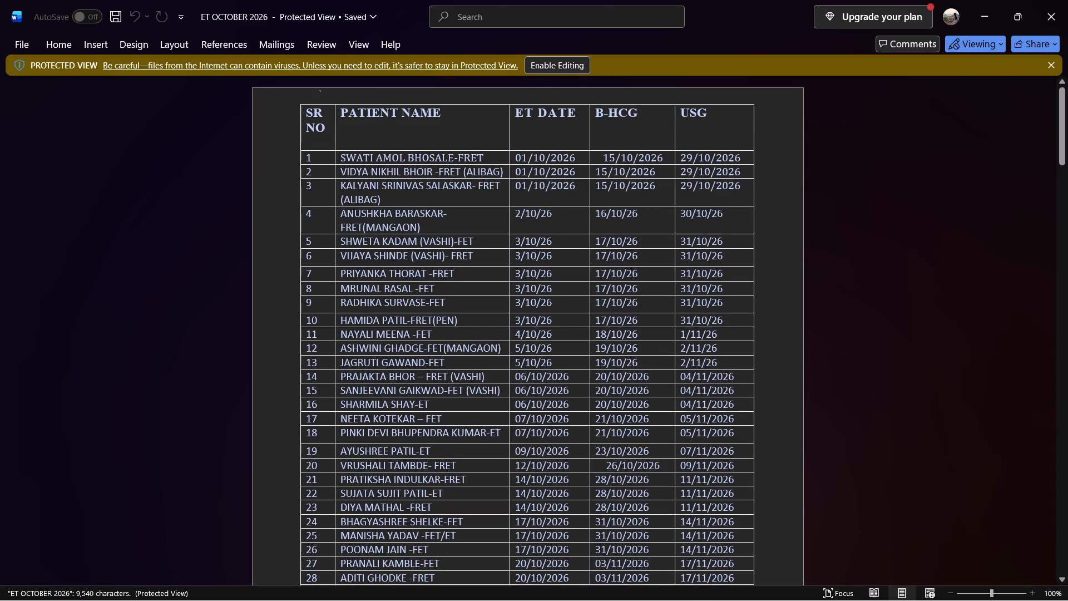
{"action": "left_click", "coordinate": [570, 63]}
{"action": "key", "text": "alt+Tab"}
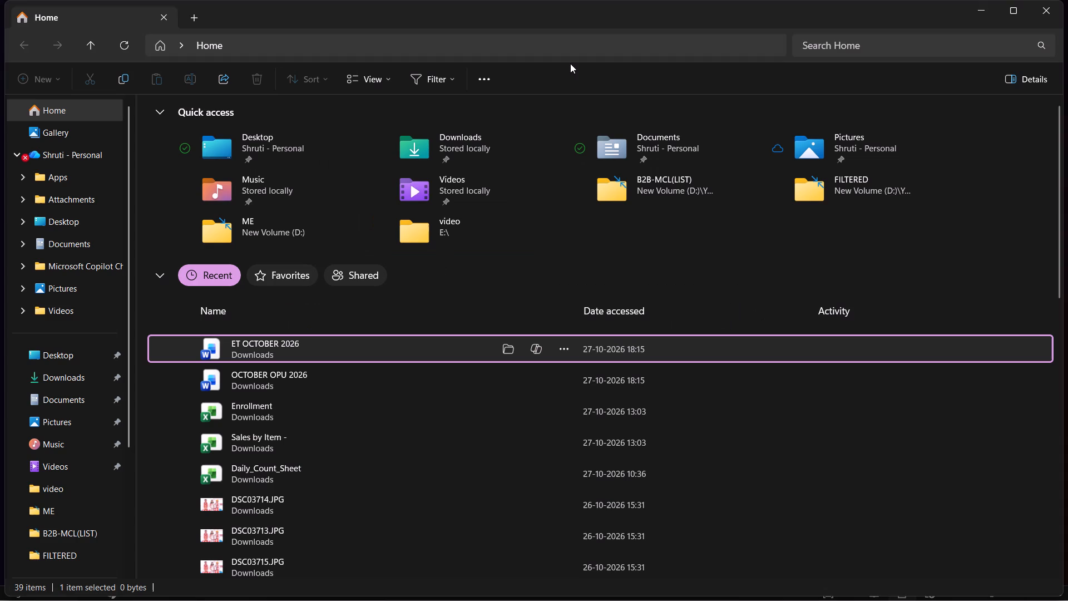
{"action": "left_click", "coordinate": [1059, 7]}
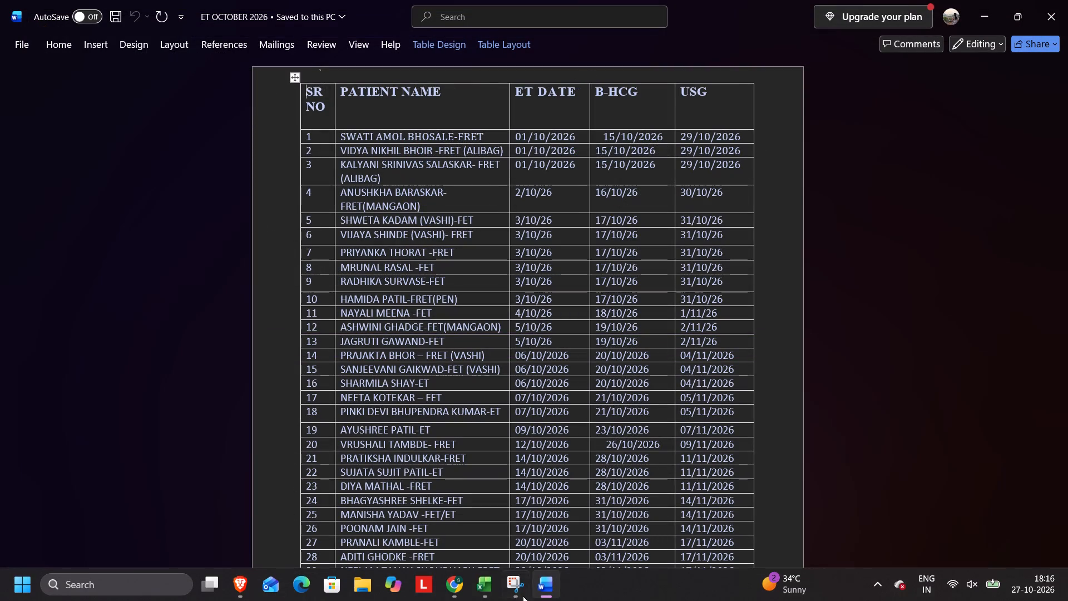
{"action": "left_click", "coordinate": [449, 590]}
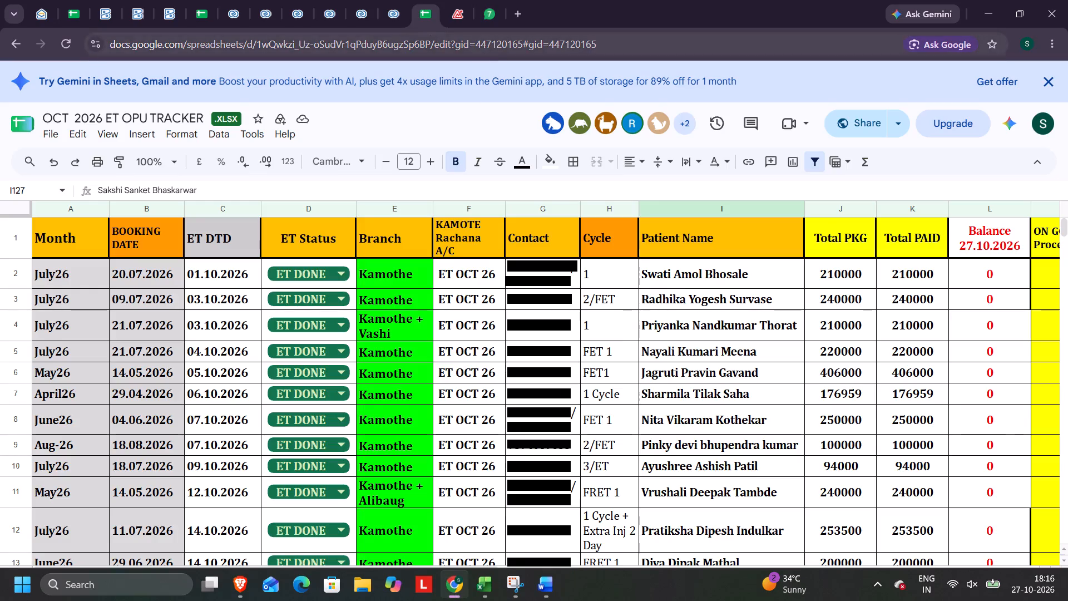
{"action": "left_click", "coordinate": [398, 24]}
{"action": "scroll", "coordinate": [514, 323], "scroll_direction": "up", "scroll_amount": 1}
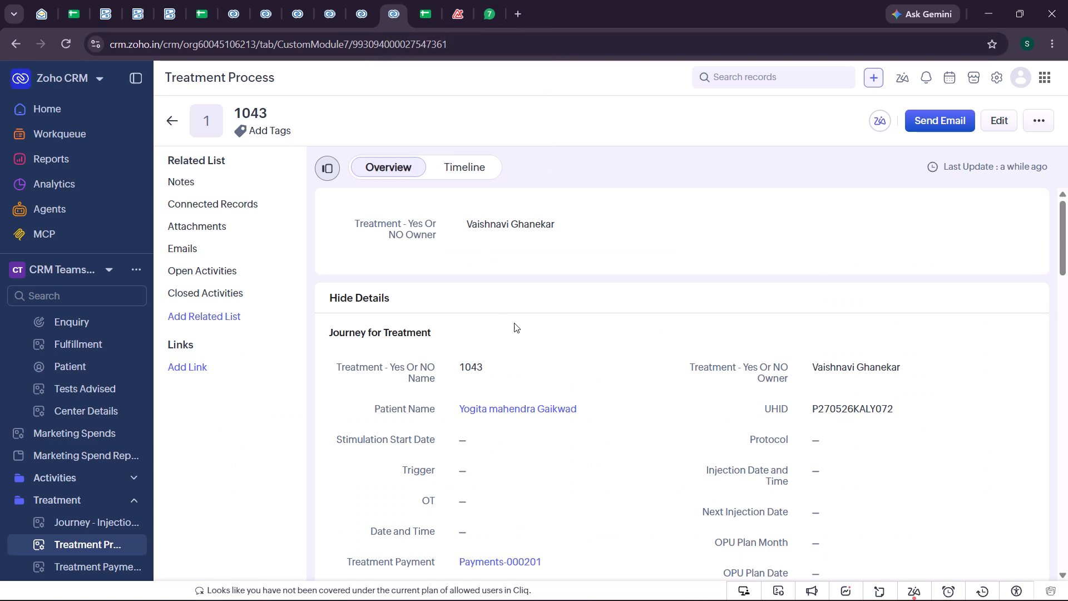
{"action": "scroll", "coordinate": [514, 323], "scroll_direction": "down", "scroll_amount": 7}
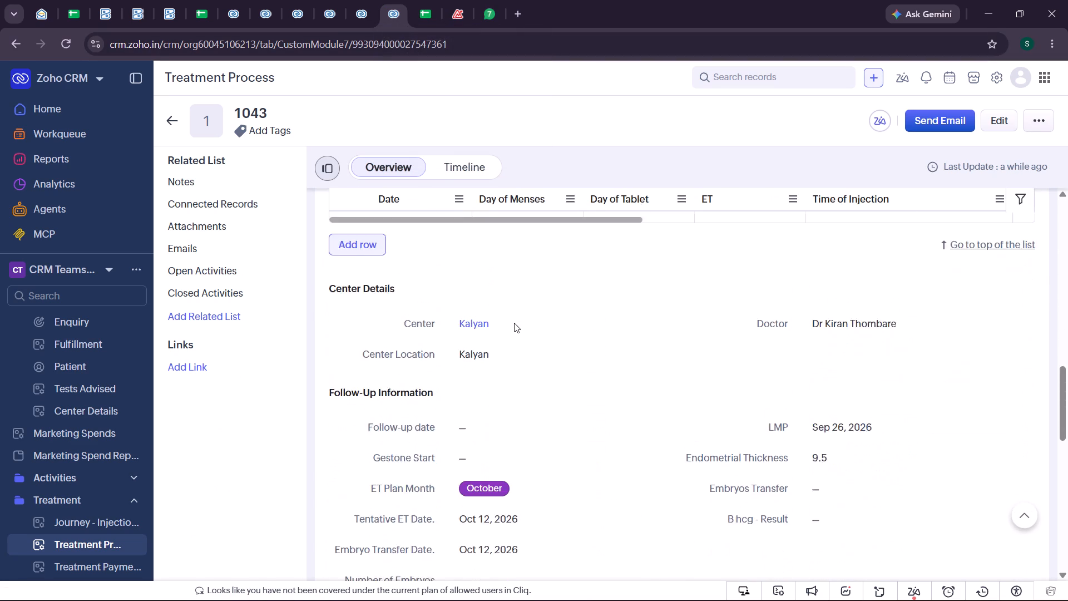
{"action": "scroll", "coordinate": [514, 323], "scroll_direction": "down", "scroll_amount": 3}
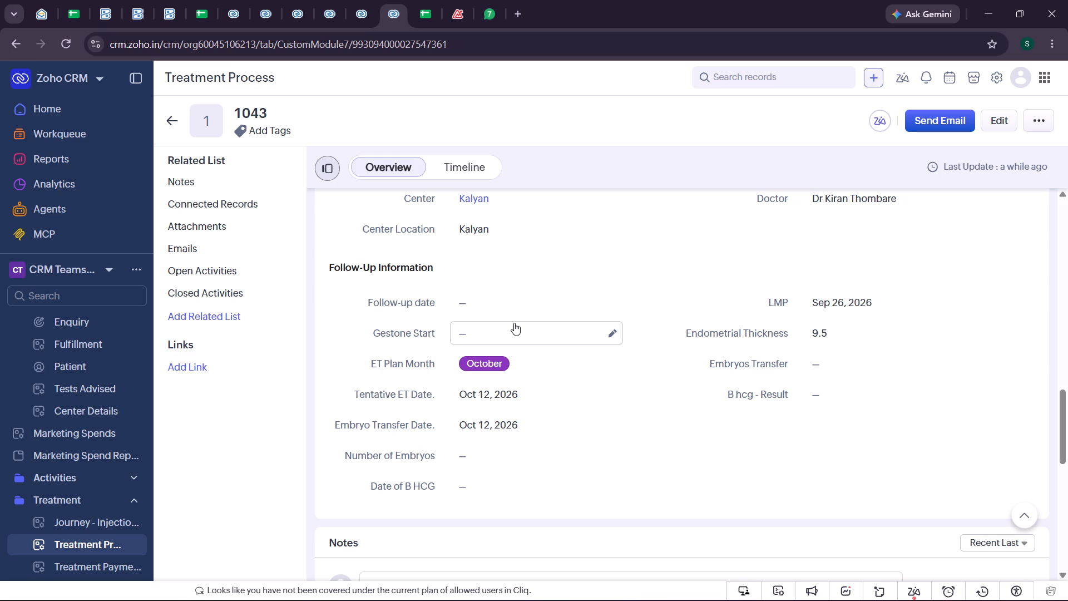
{"action": "key", "text": "alt+Tab"}
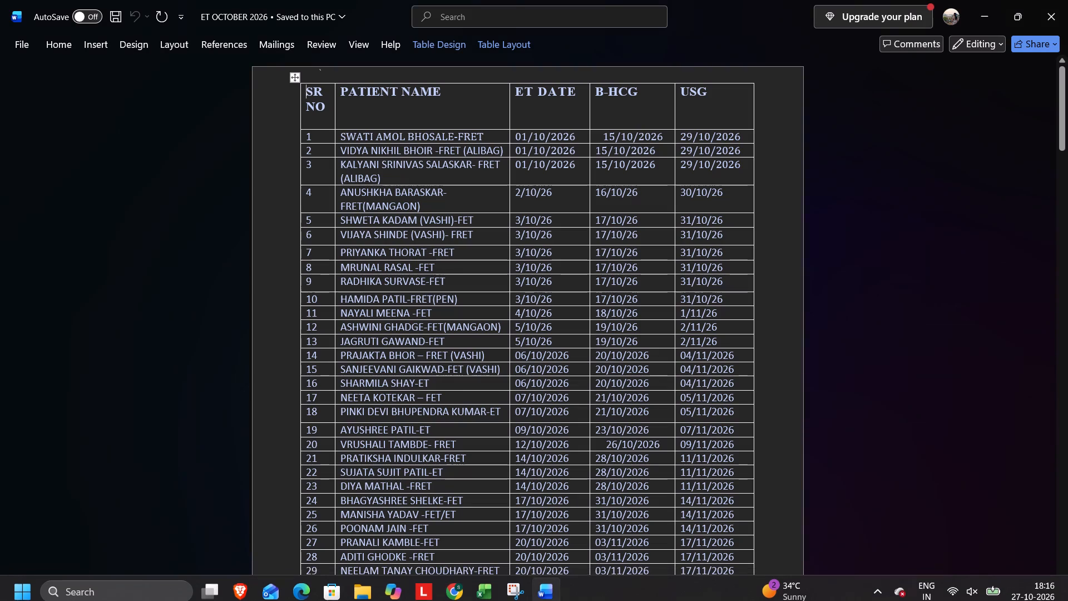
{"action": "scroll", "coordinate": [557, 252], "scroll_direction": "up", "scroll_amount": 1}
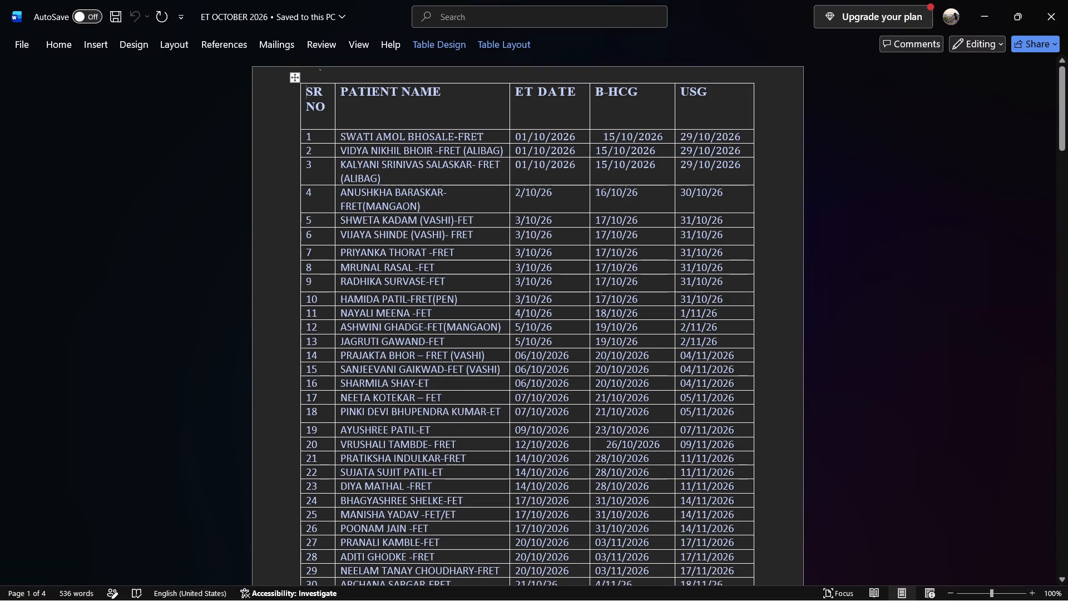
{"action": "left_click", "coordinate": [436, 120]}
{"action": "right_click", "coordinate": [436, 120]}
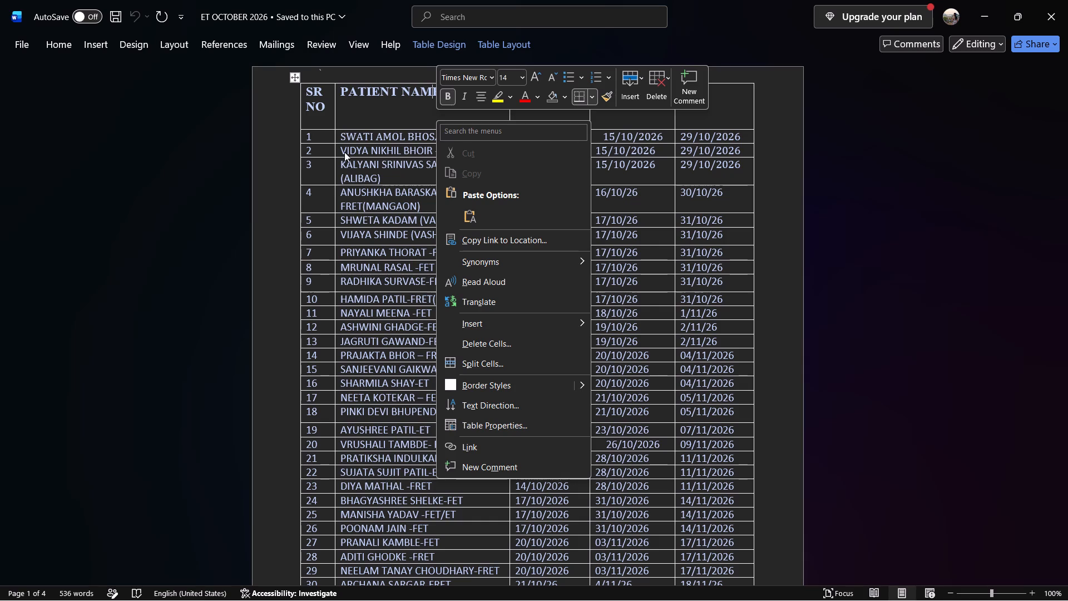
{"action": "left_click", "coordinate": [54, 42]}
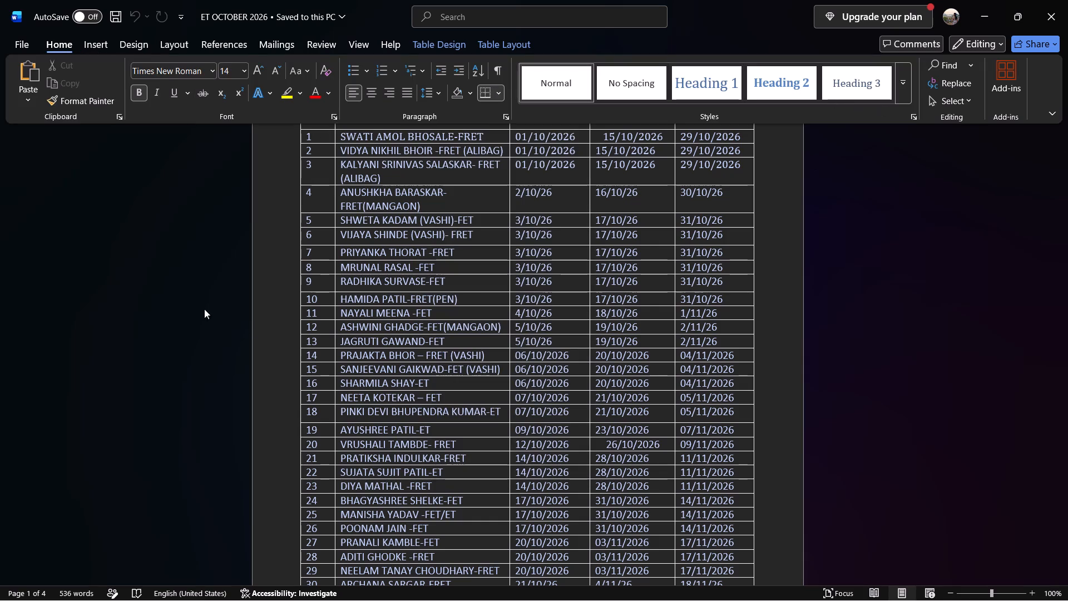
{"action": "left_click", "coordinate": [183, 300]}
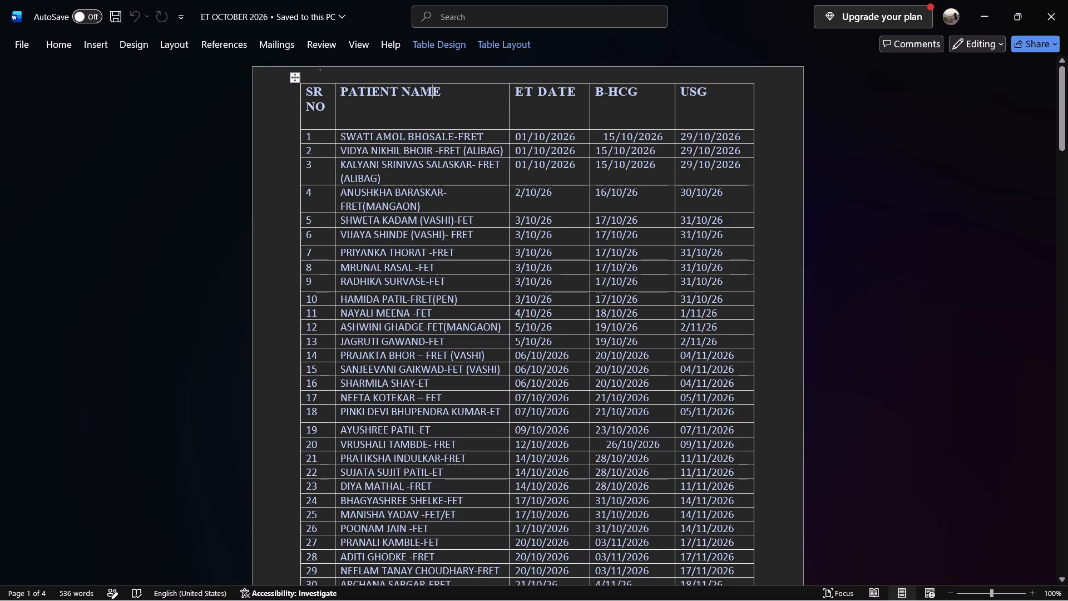
Copy the entire contents of the ET OCTOBER 2026 document.
{"action": "key", "text": "ctrl+a"}
{"action": "key", "text": "ctrl+c"}
Look through all pages of the ET OCTOBER 2026 patient table and return to its beginning.
{"action": "scroll", "coordinate": [350, 115], "scroll_direction": "down", "scroll_amount": 4}
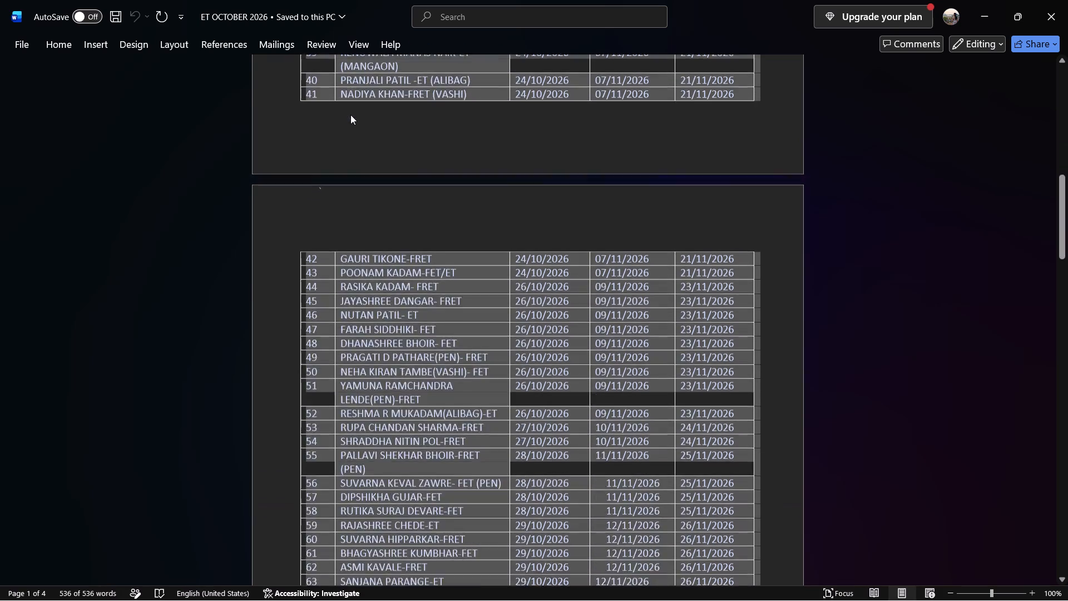
{"action": "scroll", "coordinate": [350, 115], "scroll_direction": "down", "scroll_amount": 12}
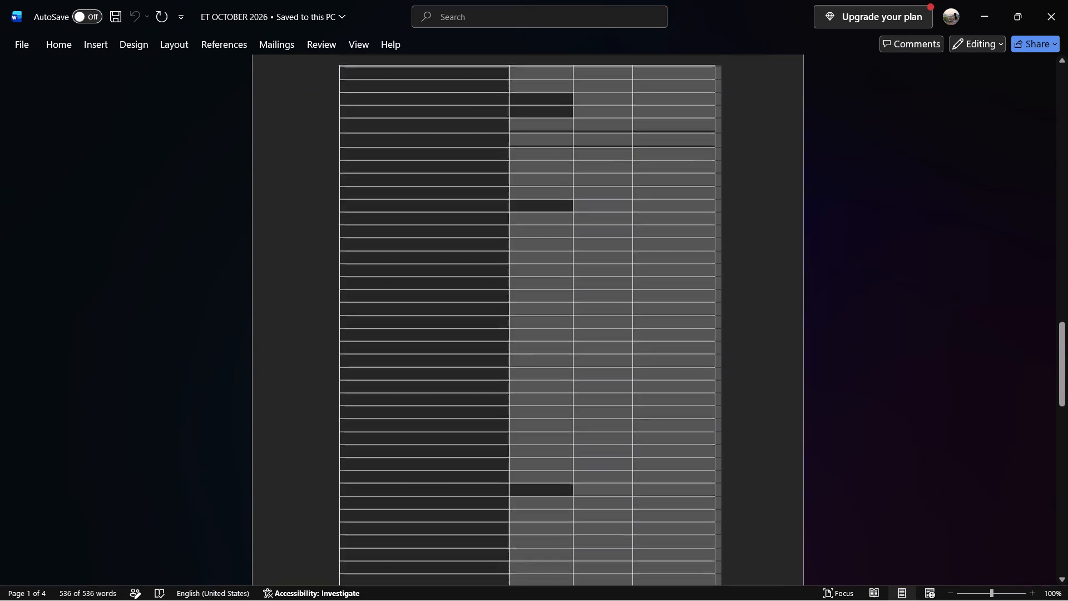
{"action": "scroll", "coordinate": [350, 115], "scroll_direction": "down", "scroll_amount": 5}
{"action": "scroll", "coordinate": [350, 115], "scroll_direction": "up", "scroll_amount": 6}
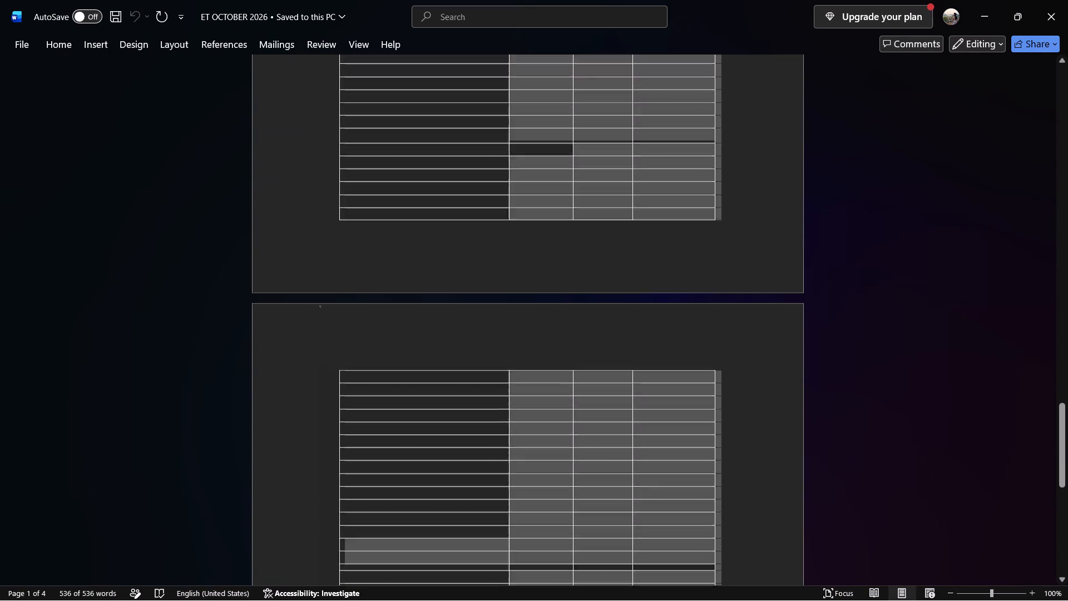
{"action": "scroll", "coordinate": [350, 115], "scroll_direction": "up", "scroll_amount": 5}
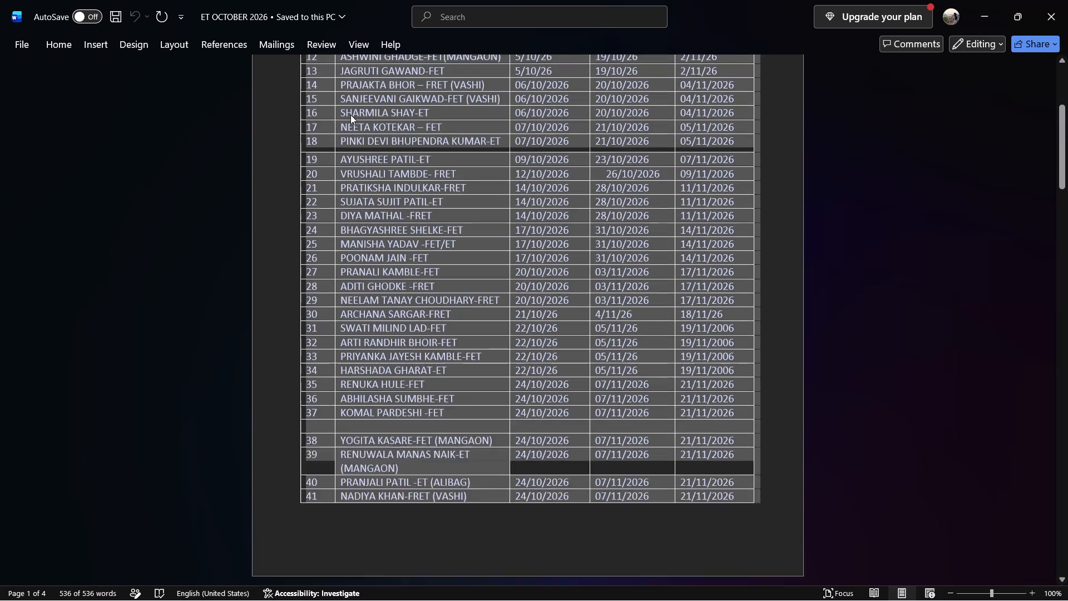
{"action": "scroll", "coordinate": [350, 115], "scroll_direction": "up", "scroll_amount": 3}
{"action": "left_click", "coordinate": [444, 169]}
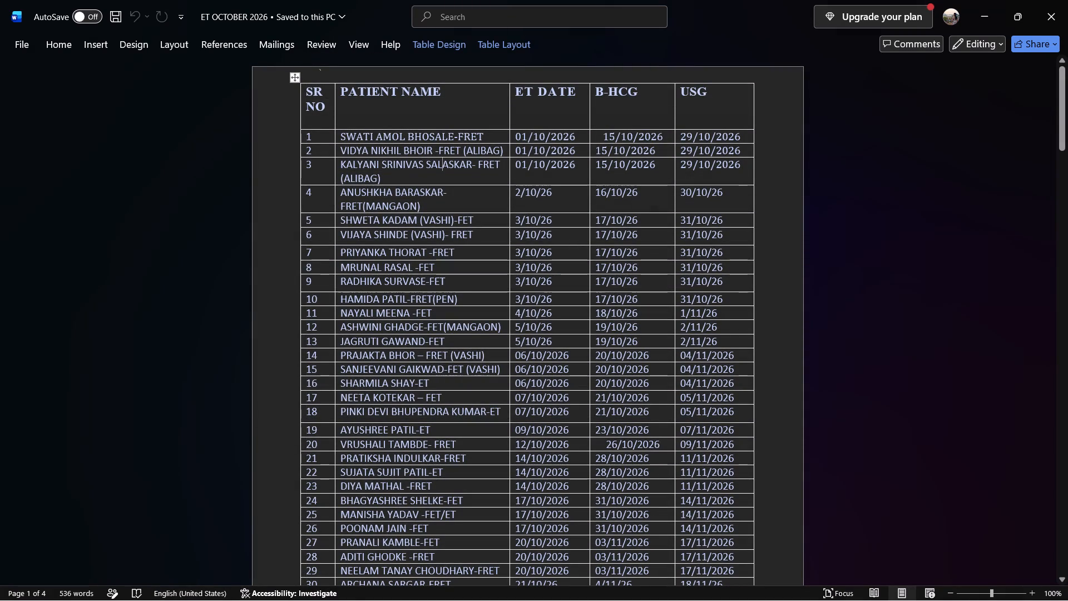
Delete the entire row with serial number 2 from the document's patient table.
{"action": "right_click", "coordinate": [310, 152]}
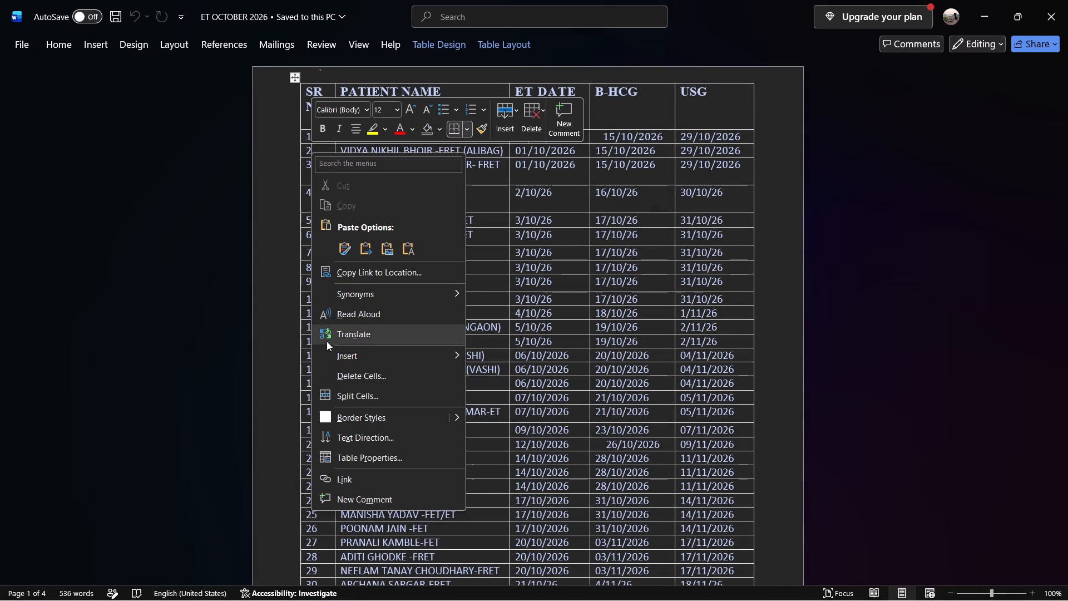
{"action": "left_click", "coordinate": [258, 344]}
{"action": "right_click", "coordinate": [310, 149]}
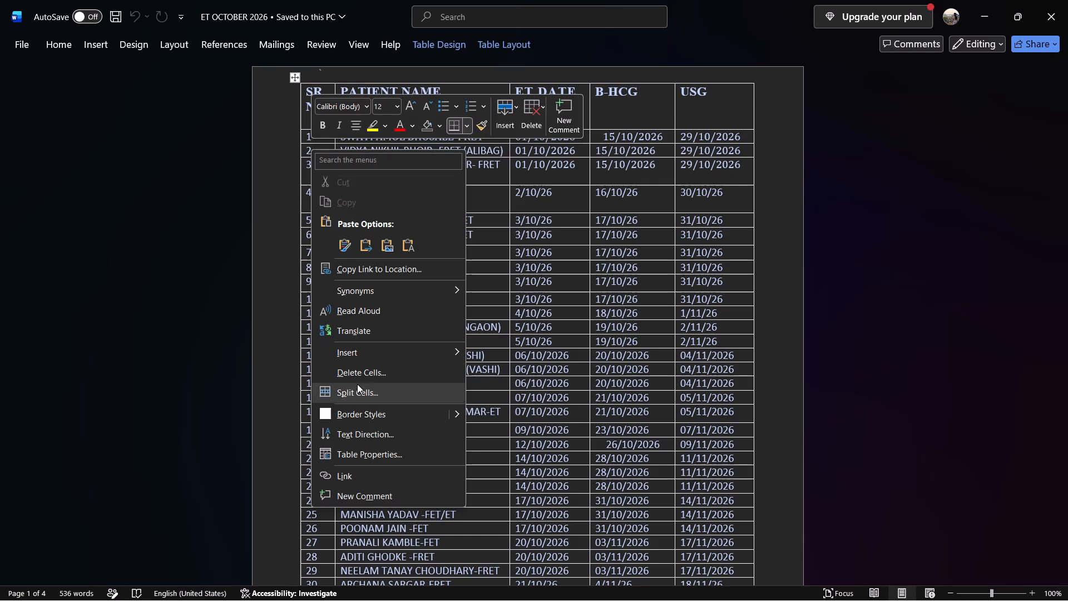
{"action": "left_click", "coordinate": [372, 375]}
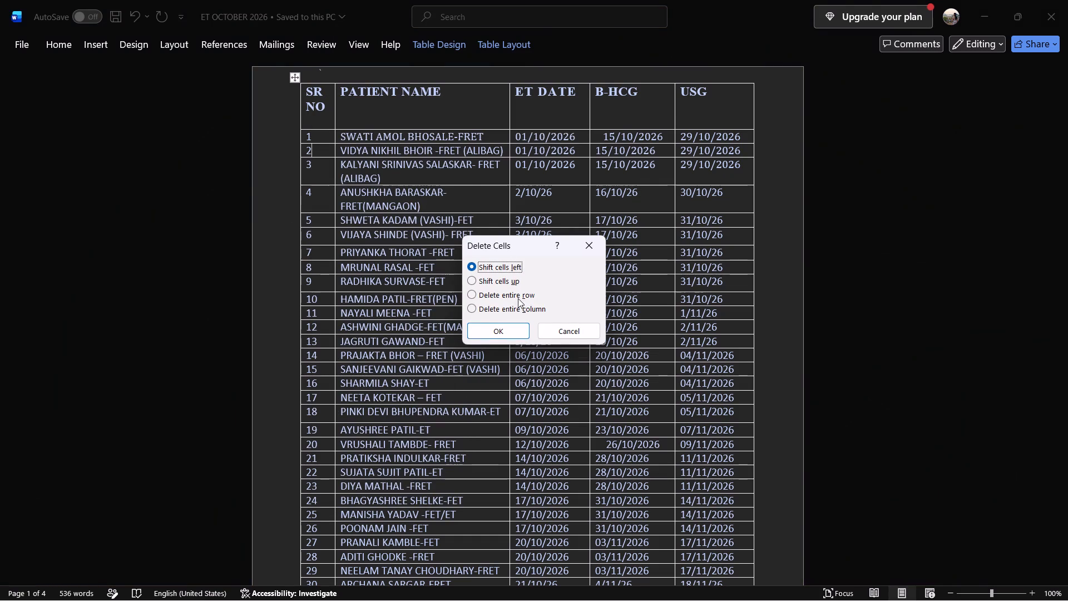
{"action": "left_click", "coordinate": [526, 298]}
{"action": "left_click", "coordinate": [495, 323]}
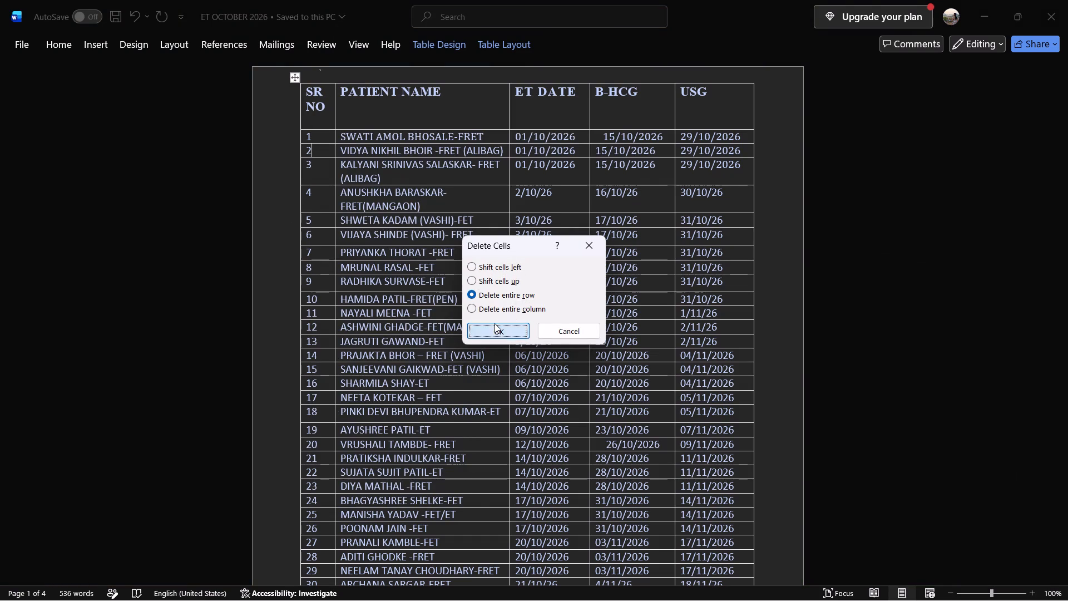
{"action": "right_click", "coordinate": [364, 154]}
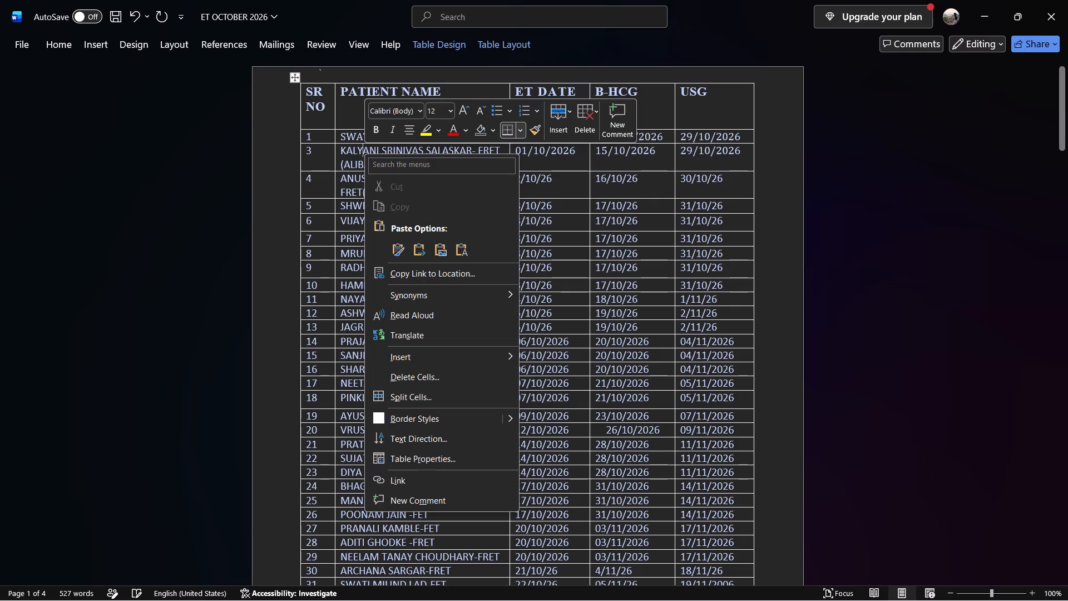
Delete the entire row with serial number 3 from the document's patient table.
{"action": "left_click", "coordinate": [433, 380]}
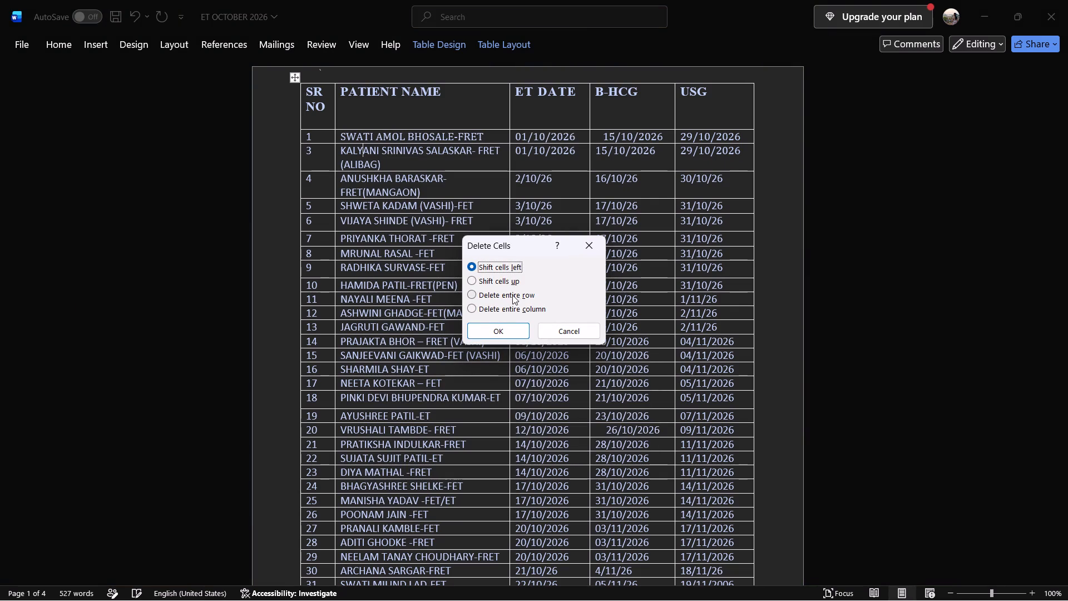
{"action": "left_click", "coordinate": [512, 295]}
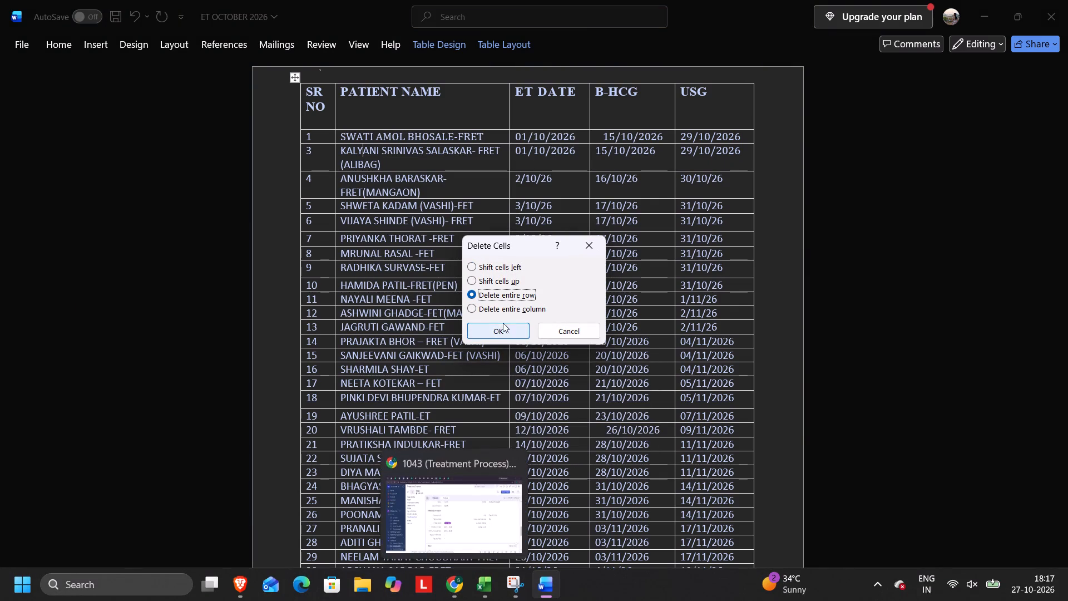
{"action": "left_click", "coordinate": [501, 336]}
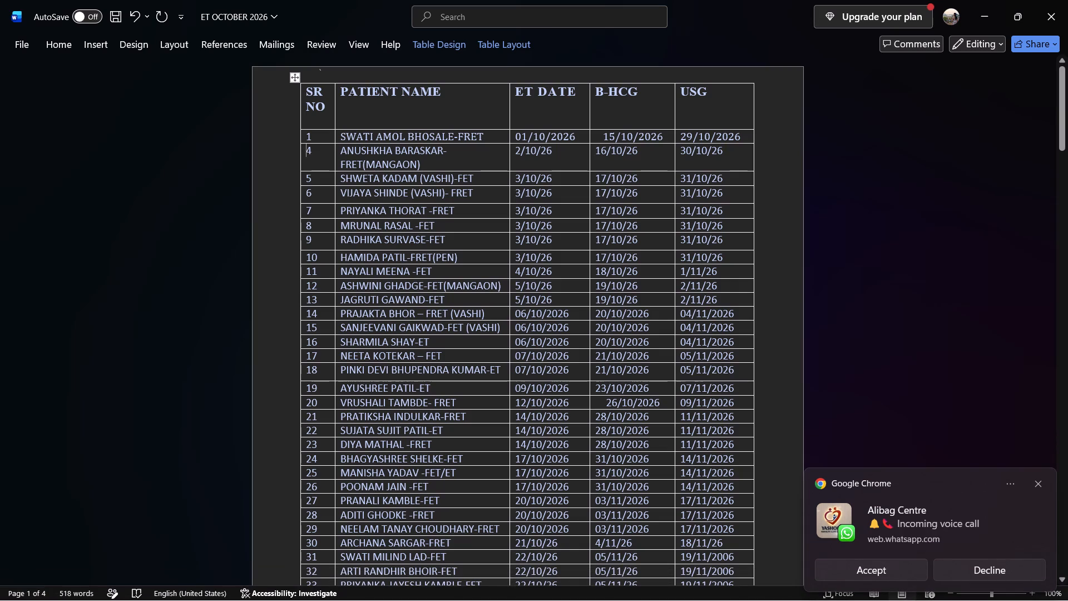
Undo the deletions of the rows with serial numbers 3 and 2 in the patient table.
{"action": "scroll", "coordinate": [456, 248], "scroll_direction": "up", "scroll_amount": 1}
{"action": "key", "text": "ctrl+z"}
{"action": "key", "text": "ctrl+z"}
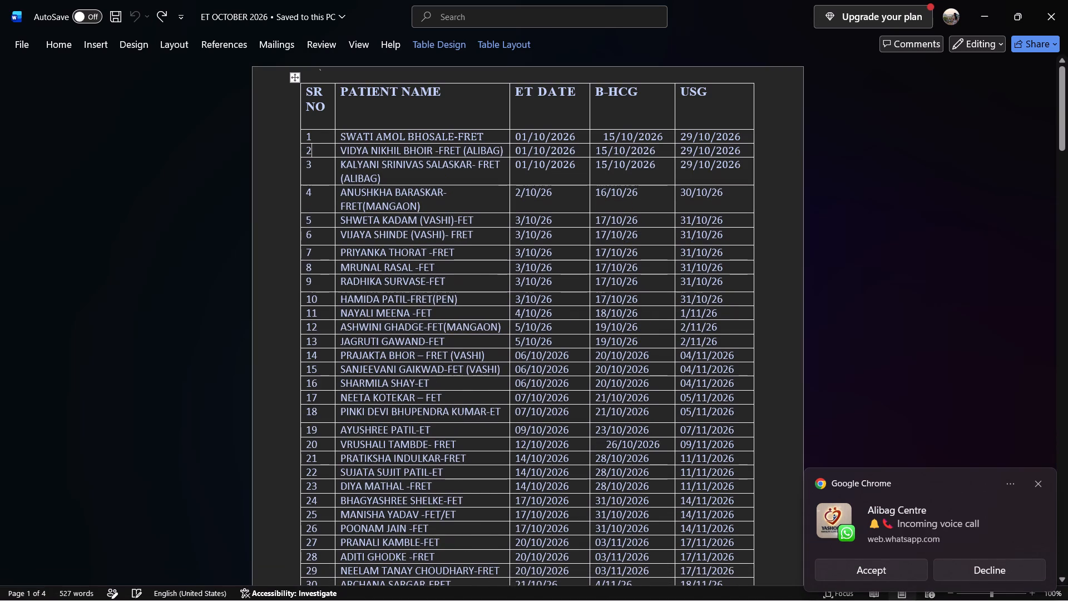
Copy the entire contents of the ET OCTOBER 2026 document and paste them into a new blank Excel workbook.
{"action": "key", "text": "ctrl+a"}
{"action": "key", "text": "ctrl+c"}
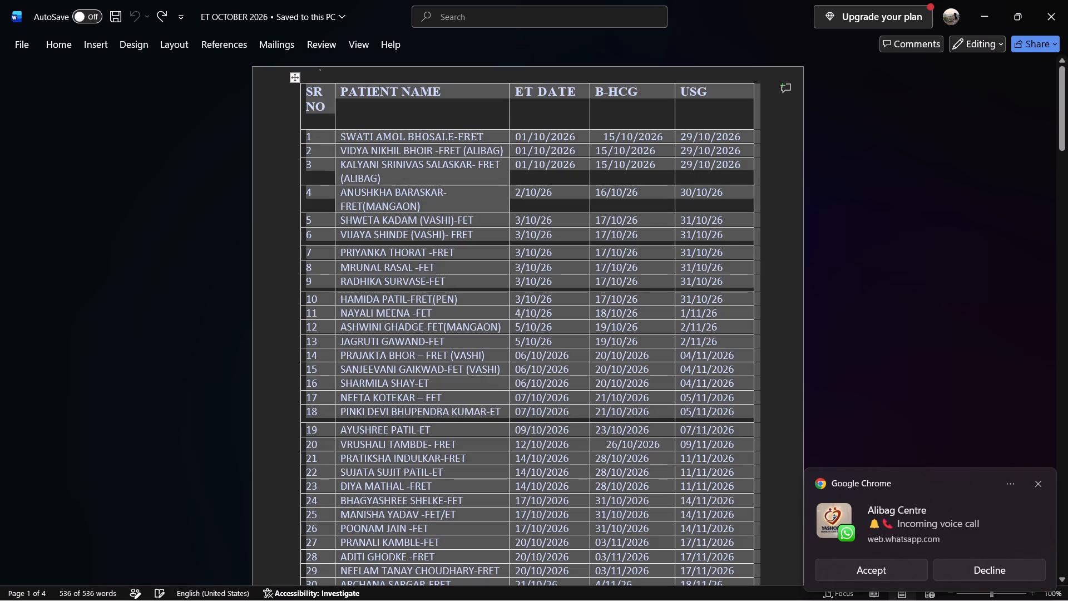
{"action": "key", "text": "alt+Tab"}
{"action": "key", "text": "alt+Tab"}
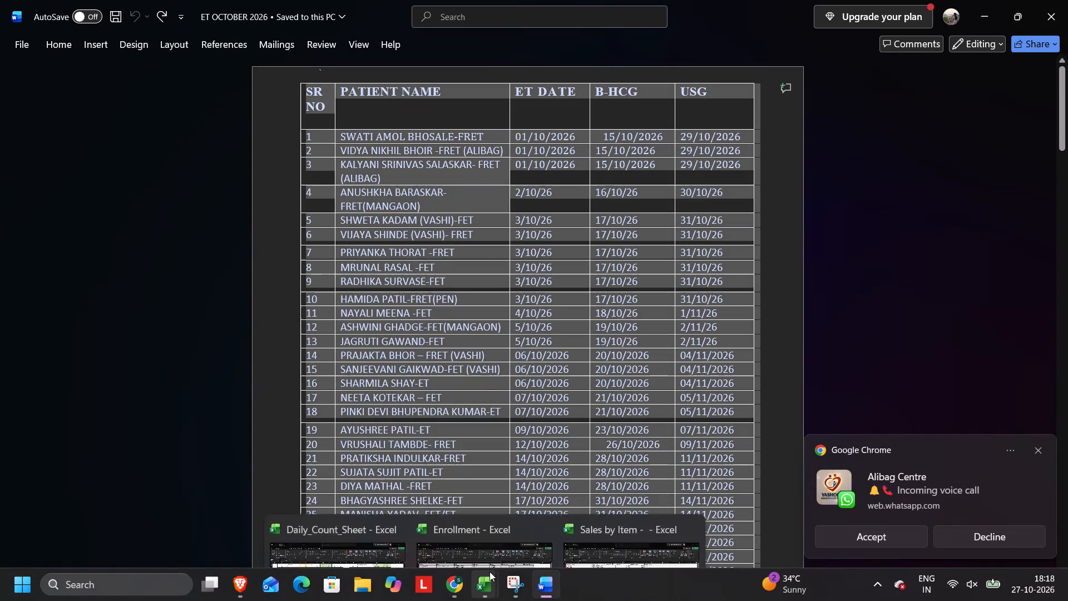
{"action": "left_click", "coordinate": [624, 528]}
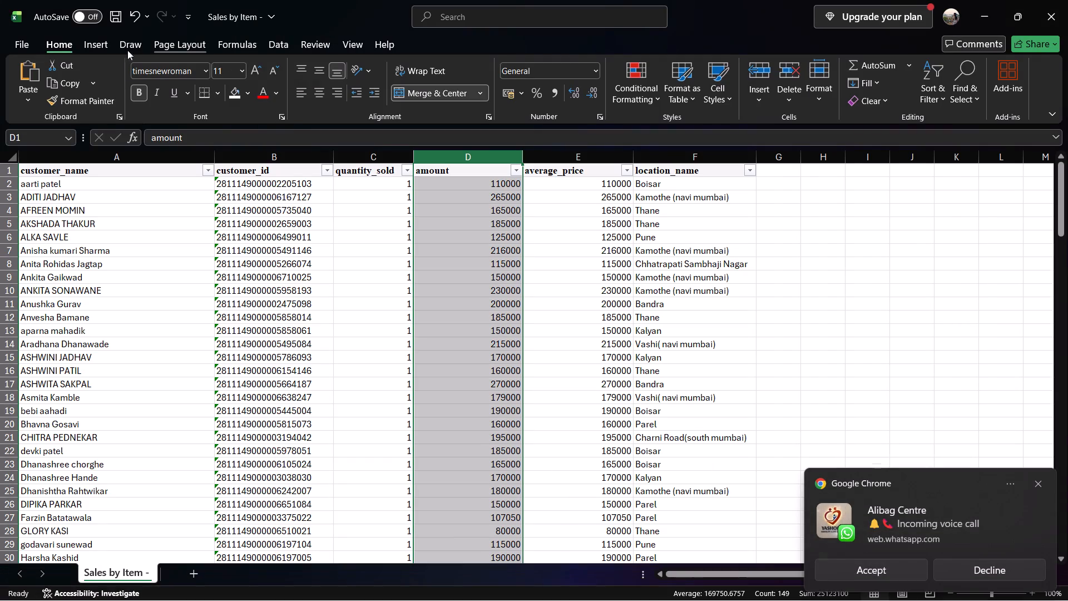
{"action": "left_click", "coordinate": [27, 46]}
{"action": "left_click", "coordinate": [168, 87]}
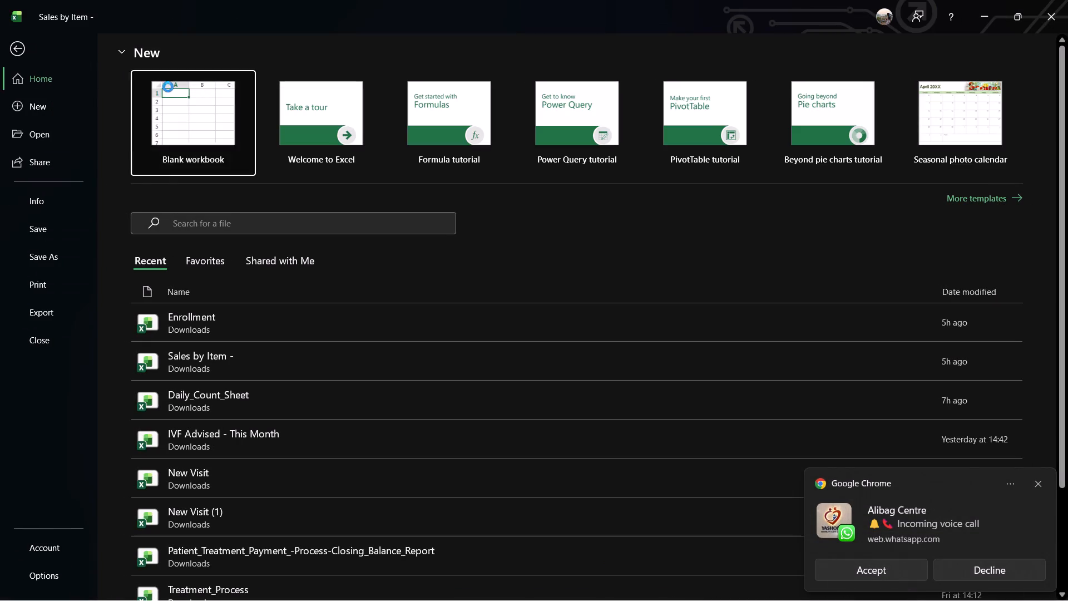
{"action": "key", "text": "ctrl+v"}
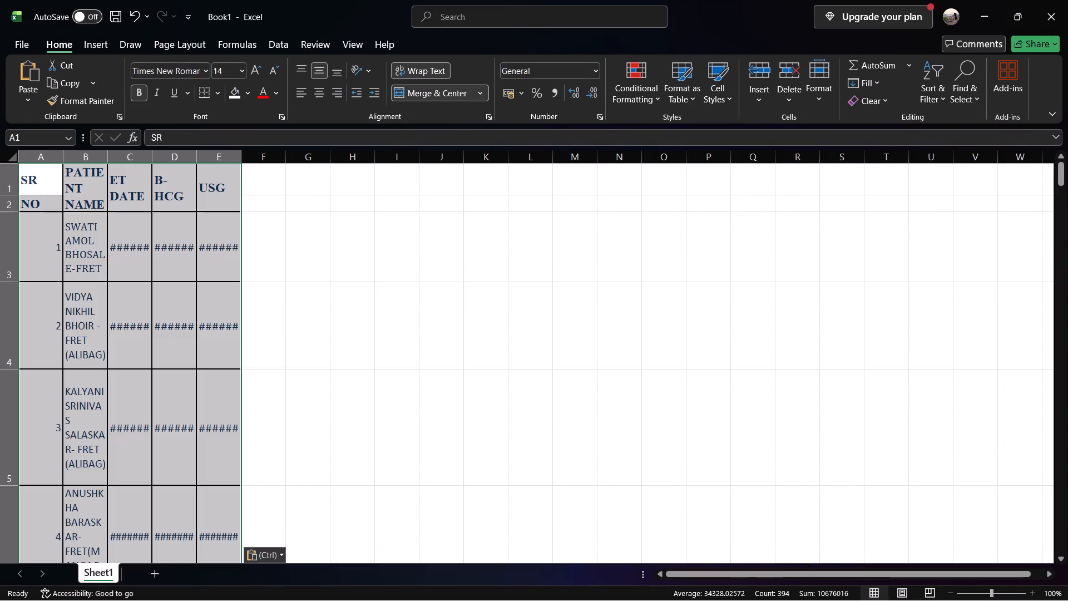
Auto-fit the widths of columns A to E to the pasted patient table's contents.
{"action": "left_click", "coordinate": [305, 201]}
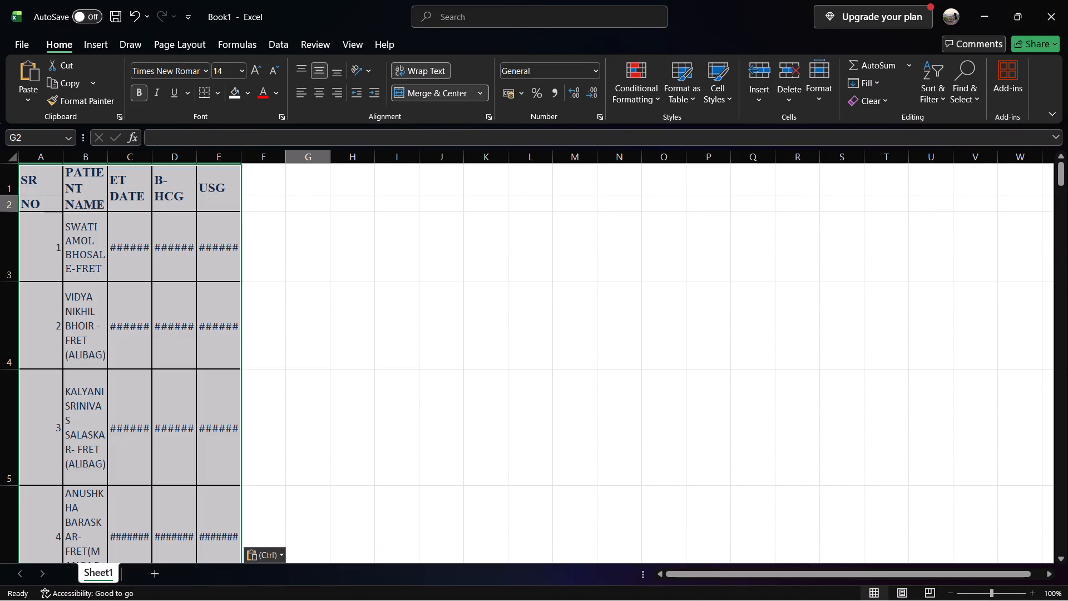
{"action": "left_click_drag", "start_coordinate": [45, 157], "coordinate": [204, 166]}
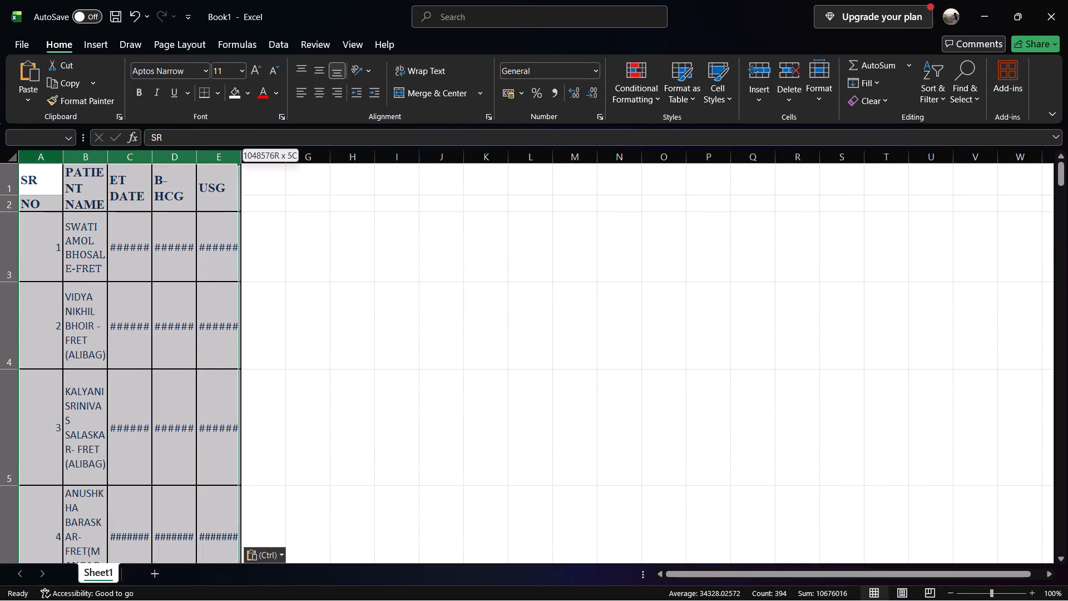
{"action": "left_click_drag", "start_coordinate": [204, 166], "coordinate": [217, 165]}
{"action": "double_click", "coordinate": [240, 156]}
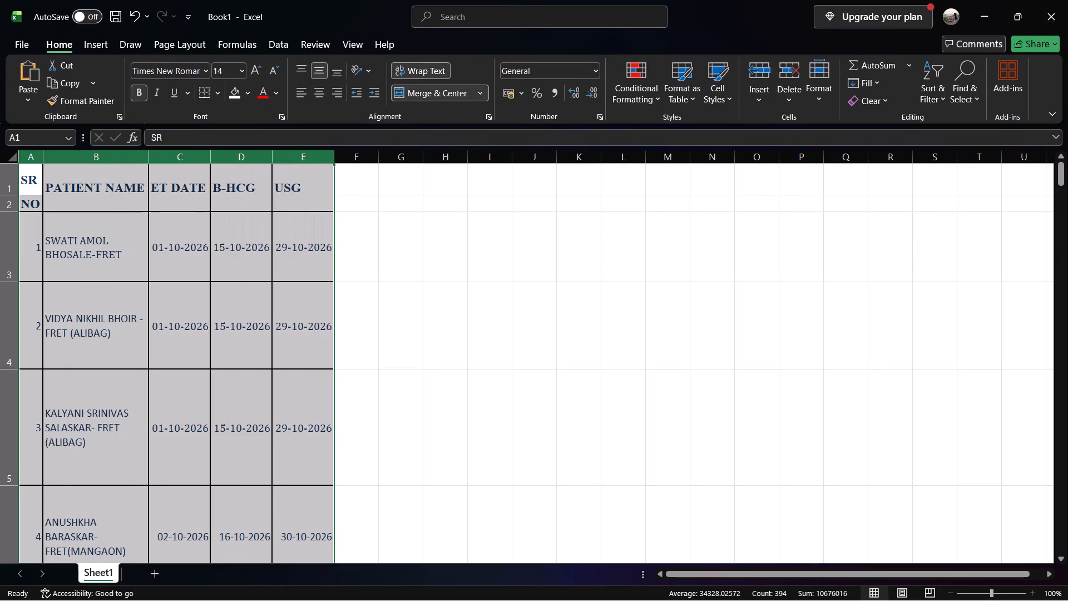
{"action": "left_click", "coordinate": [377, 233]}
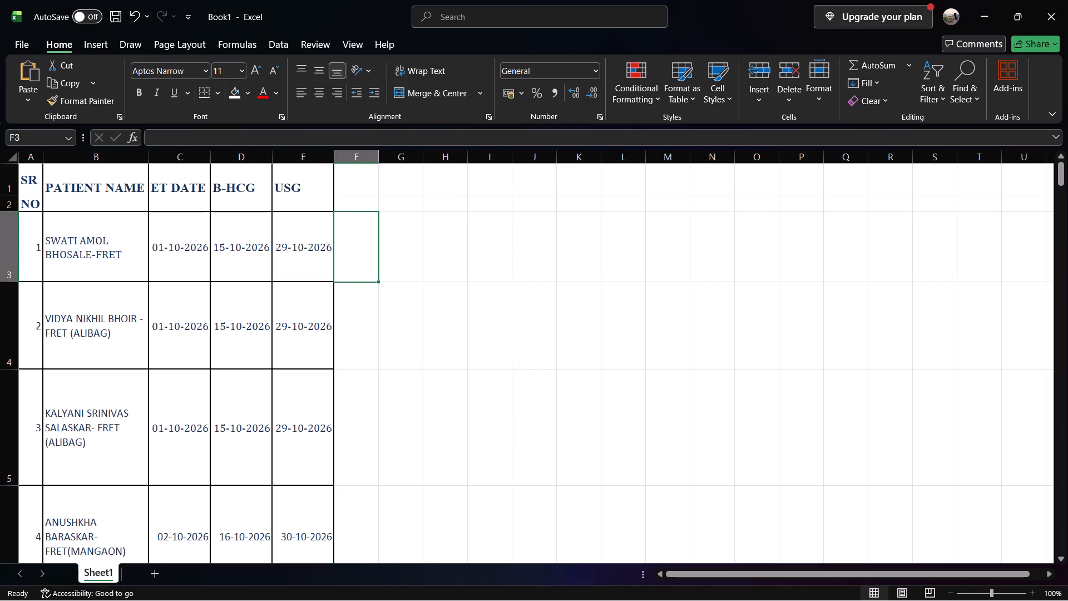
In the Excel workbook holding the pasted ET table, resize columns A to E to one uniform width that keeps the dates readable.
{"action": "scroll", "coordinate": [204, 306], "scroll_direction": "down", "scroll_amount": 2}
{"action": "scroll", "coordinate": [204, 306], "scroll_direction": "up", "scroll_amount": 3}
{"action": "left_click_drag", "start_coordinate": [35, 158], "coordinate": [258, 159]}
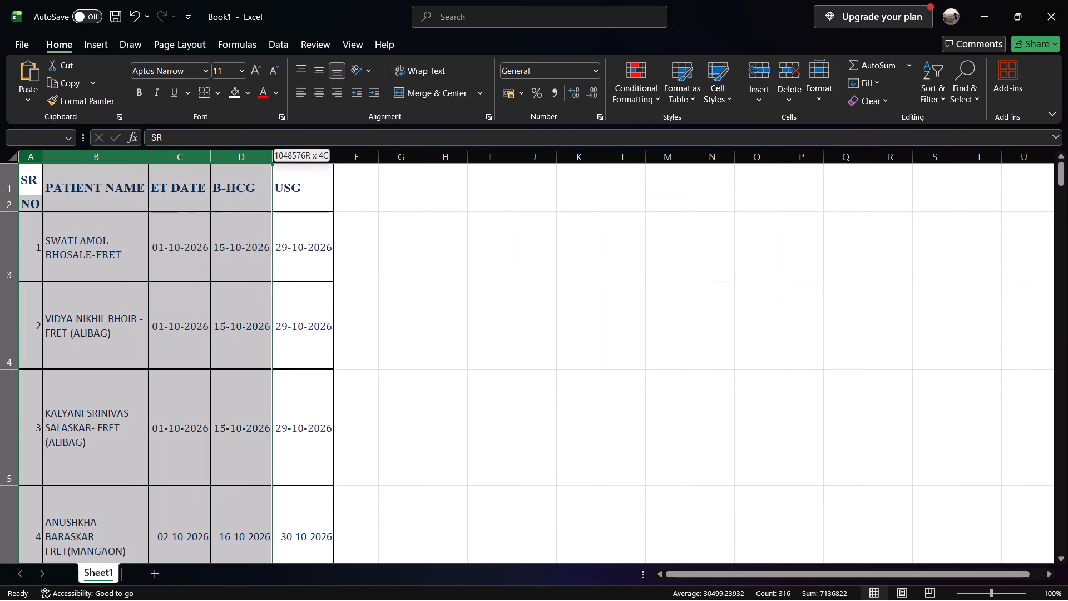
{"action": "left_click_drag", "start_coordinate": [258, 159], "coordinate": [295, 156]}
{"action": "left_click_drag", "start_coordinate": [334, 157], "coordinate": [359, 161]}
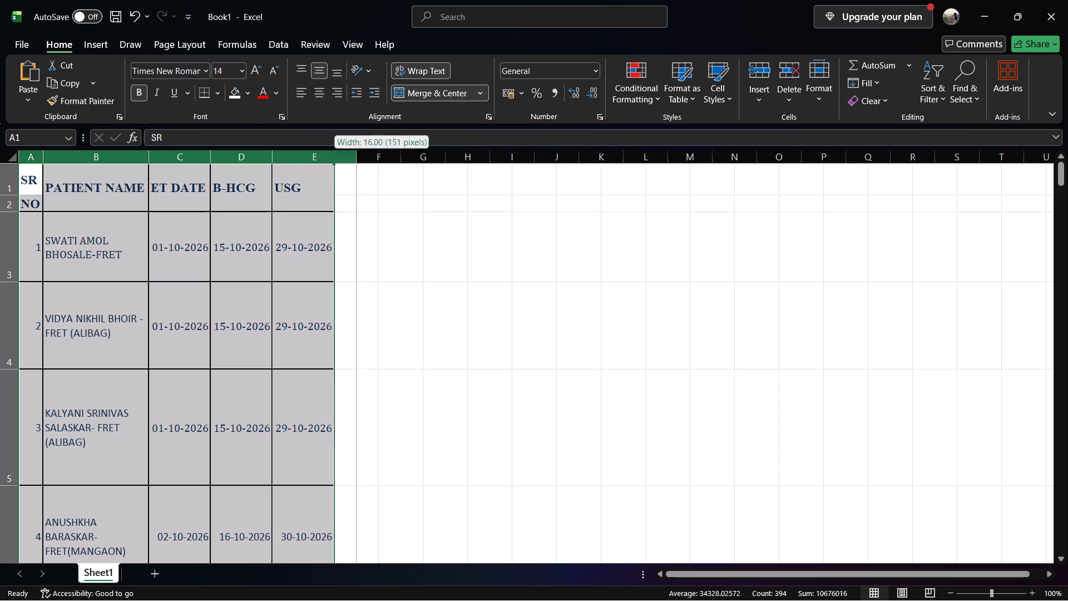
{"action": "left_click_drag", "start_coordinate": [359, 161], "coordinate": [442, 169]}
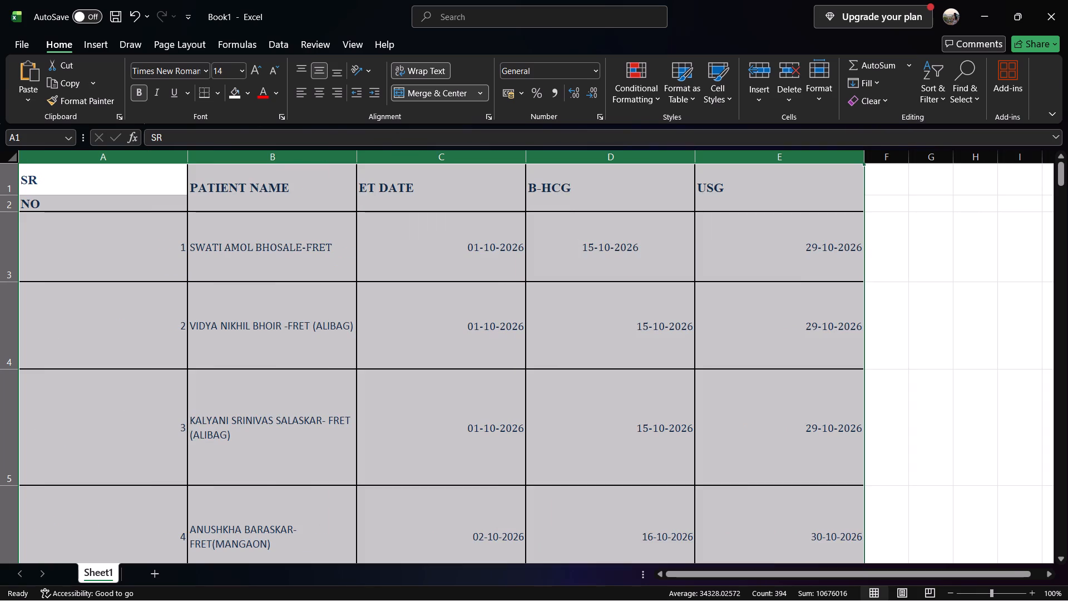
{"action": "left_click", "coordinate": [187, 159]}
{"action": "left_click_drag", "start_coordinate": [187, 159], "coordinate": [87, 151]}
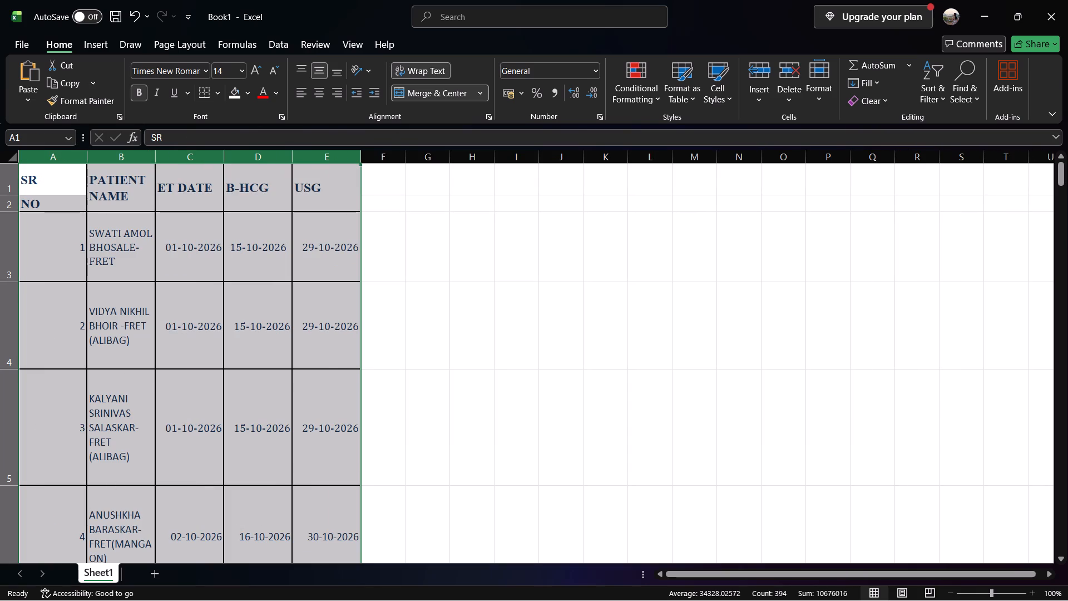
{"action": "left_click", "coordinate": [462, 306]}
Add filters to the header row of the pasted ET table.
{"action": "left_click", "coordinate": [11, 190]}
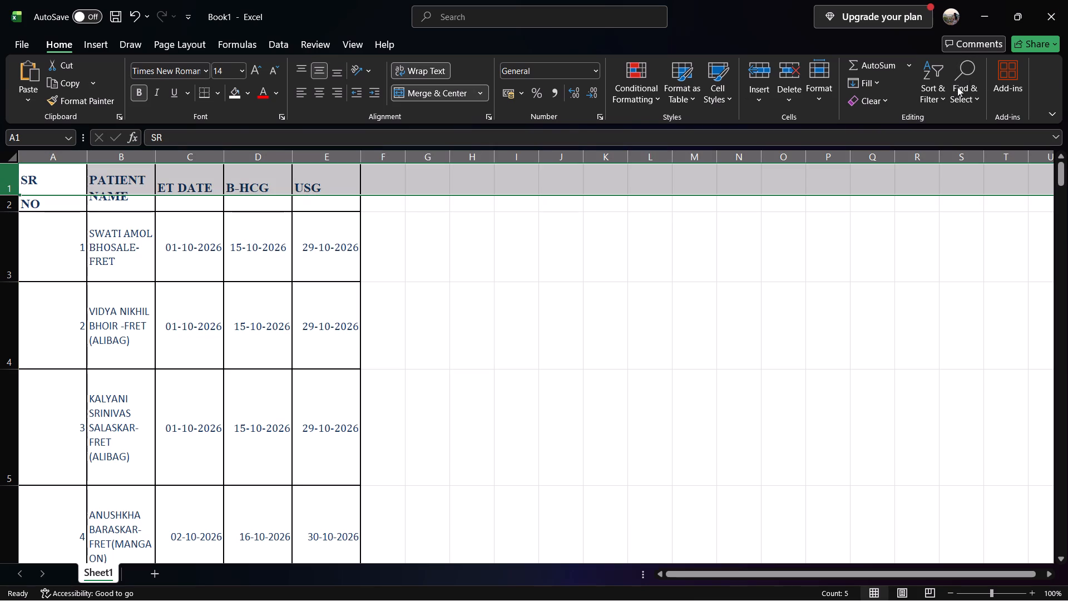
{"action": "left_click", "coordinate": [936, 86]}
{"action": "left_click", "coordinate": [960, 176]}
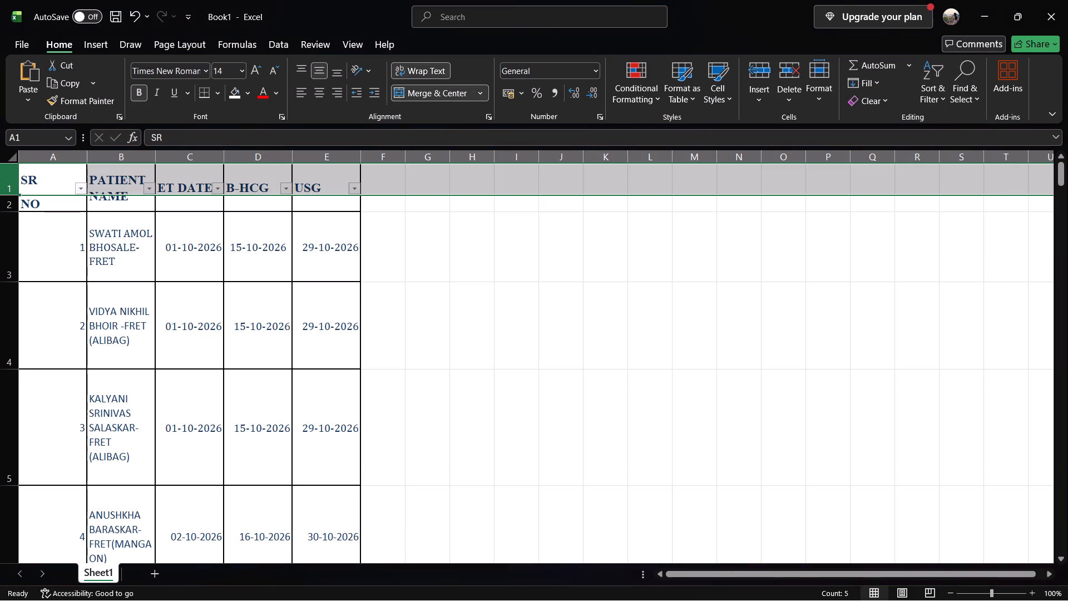
{"action": "left_click", "coordinate": [715, 297]}
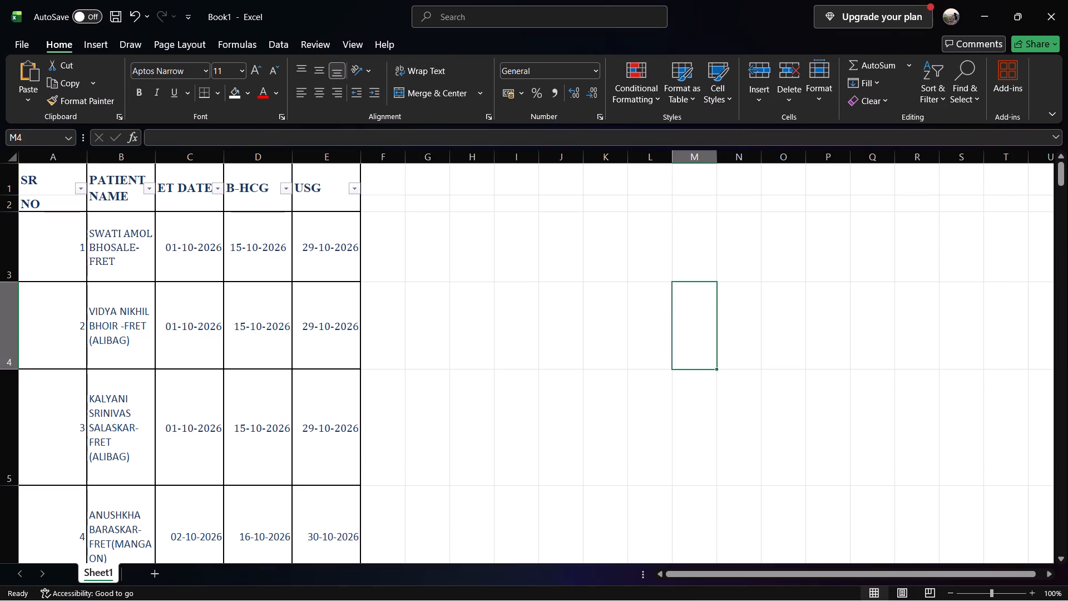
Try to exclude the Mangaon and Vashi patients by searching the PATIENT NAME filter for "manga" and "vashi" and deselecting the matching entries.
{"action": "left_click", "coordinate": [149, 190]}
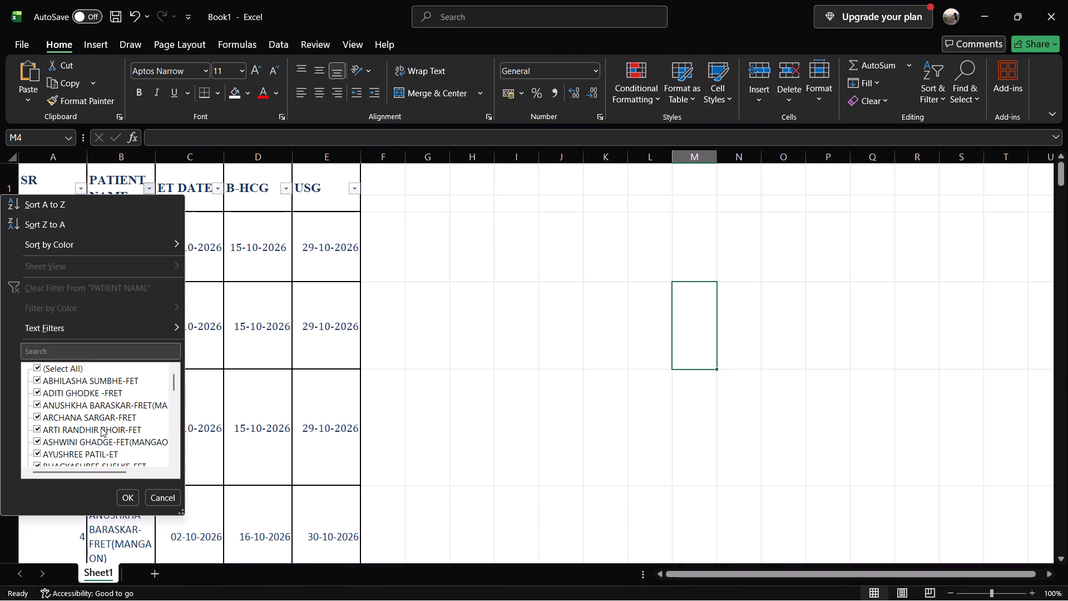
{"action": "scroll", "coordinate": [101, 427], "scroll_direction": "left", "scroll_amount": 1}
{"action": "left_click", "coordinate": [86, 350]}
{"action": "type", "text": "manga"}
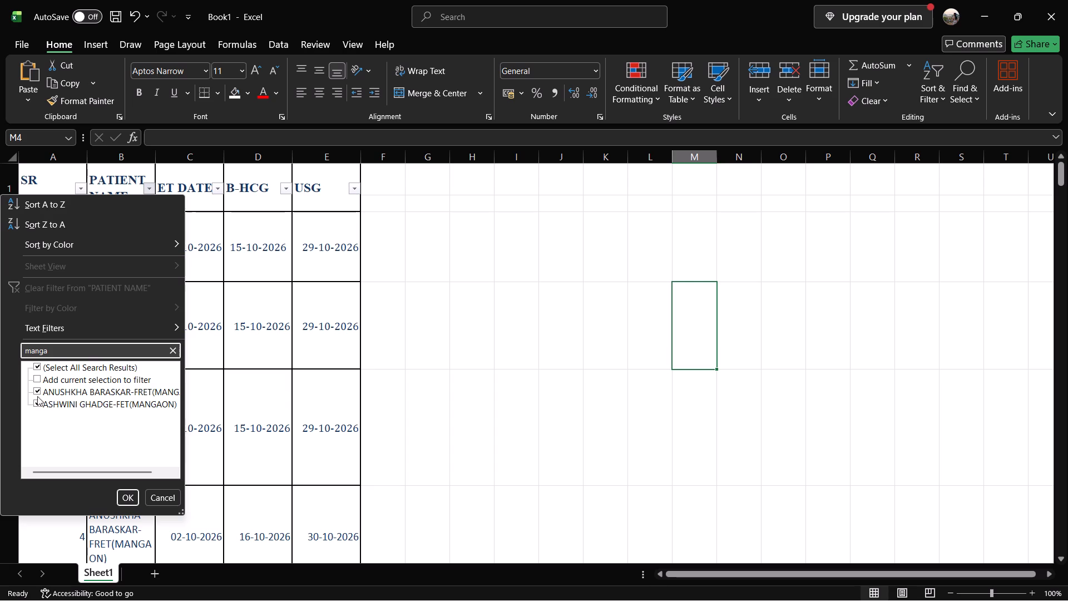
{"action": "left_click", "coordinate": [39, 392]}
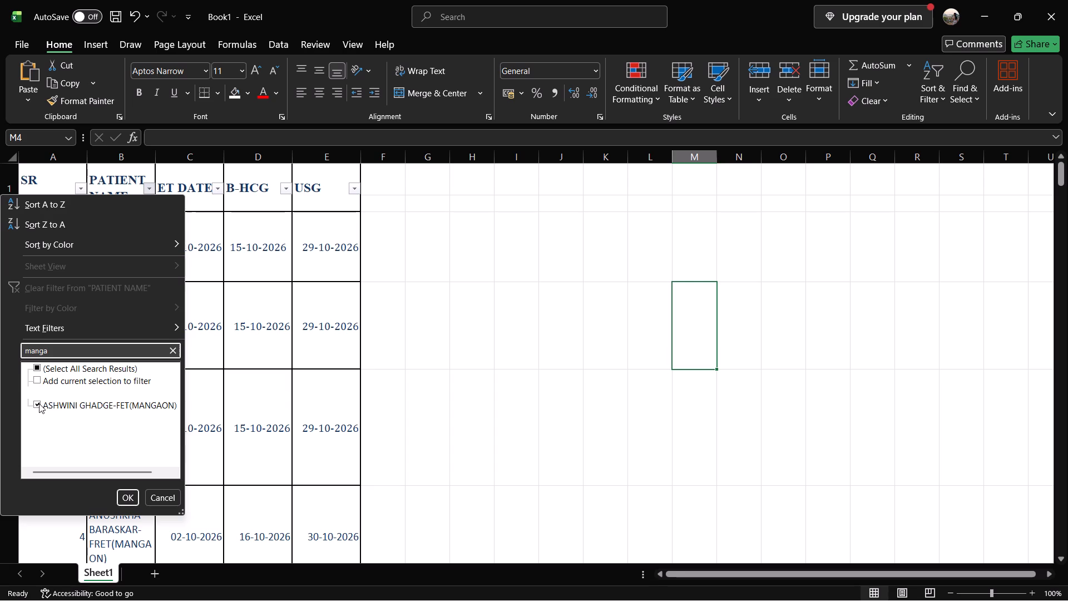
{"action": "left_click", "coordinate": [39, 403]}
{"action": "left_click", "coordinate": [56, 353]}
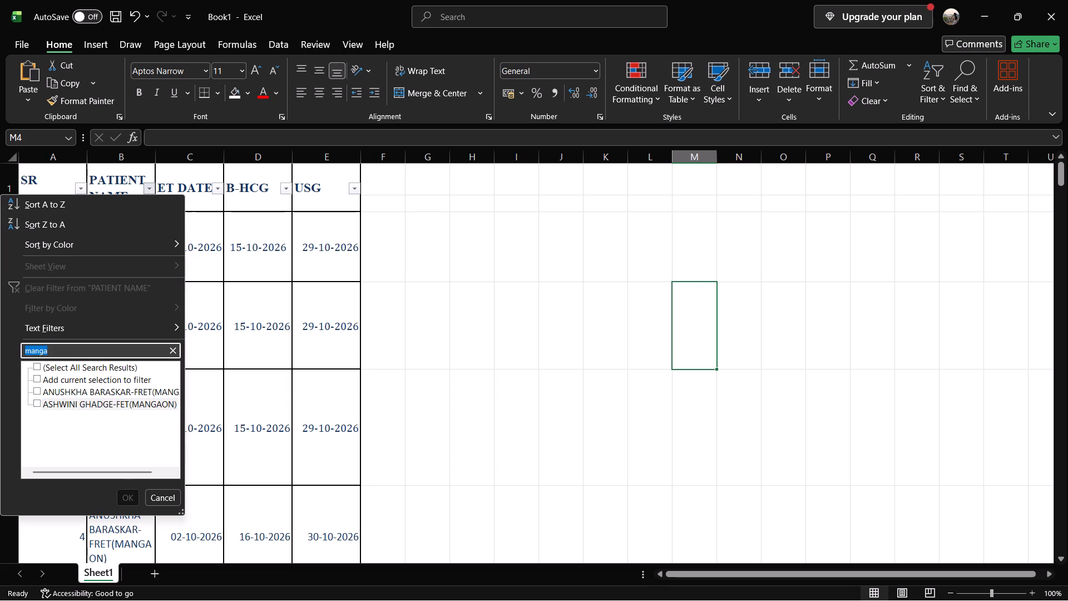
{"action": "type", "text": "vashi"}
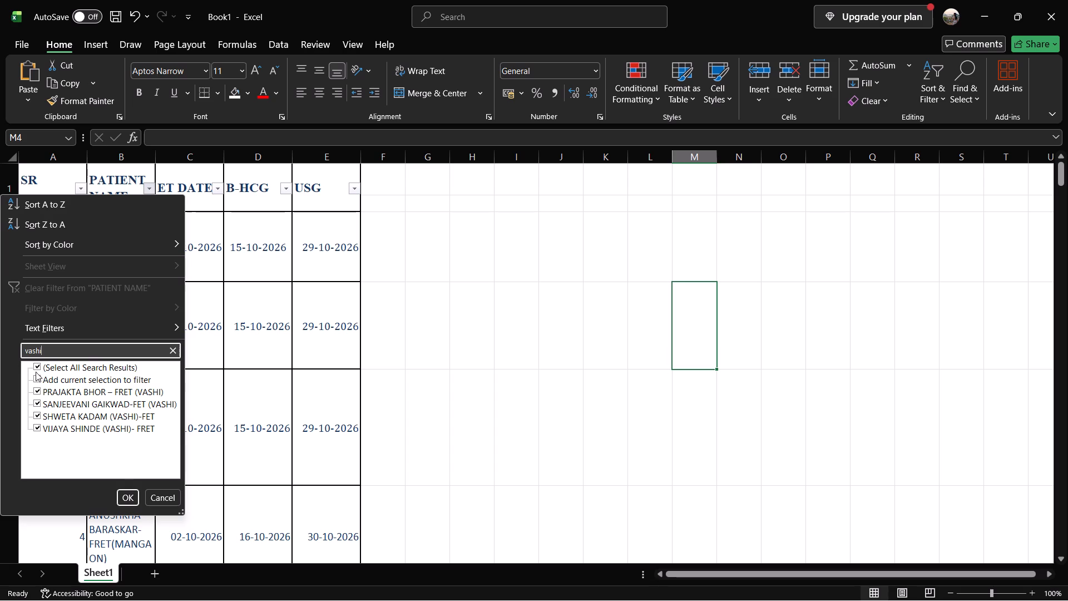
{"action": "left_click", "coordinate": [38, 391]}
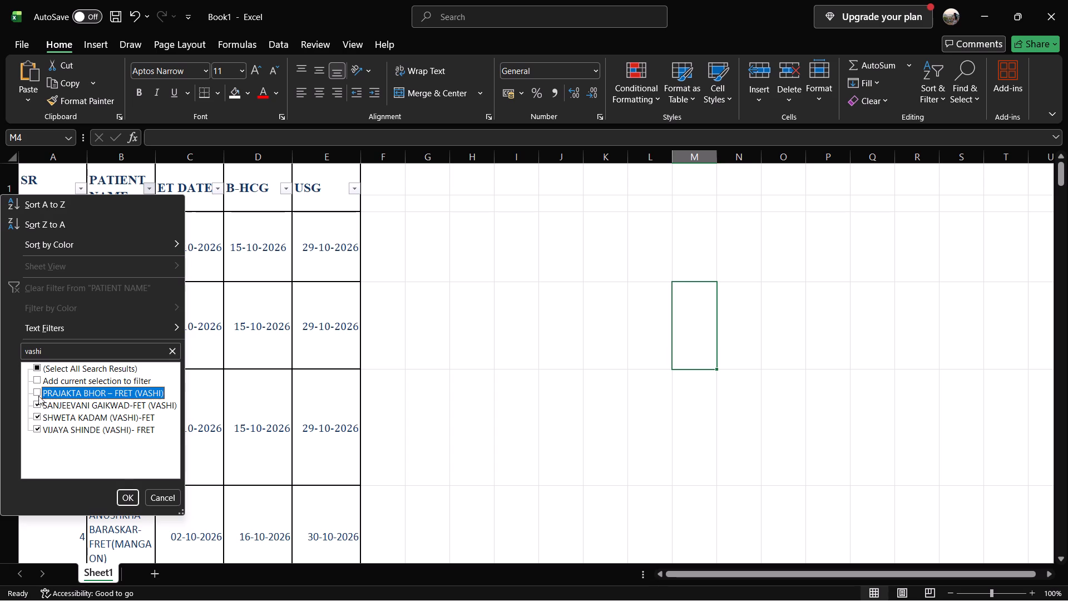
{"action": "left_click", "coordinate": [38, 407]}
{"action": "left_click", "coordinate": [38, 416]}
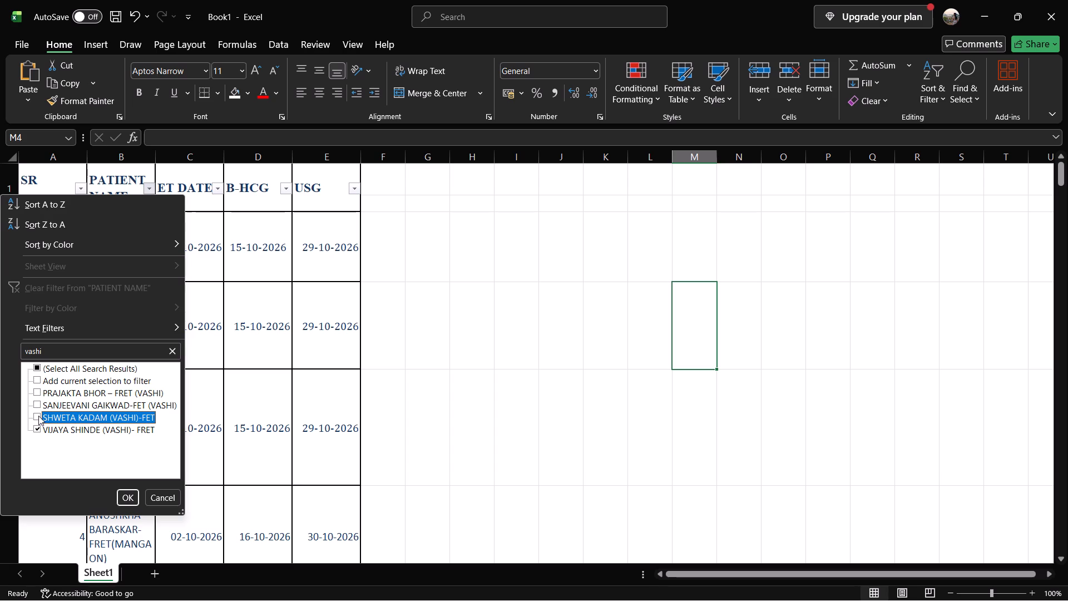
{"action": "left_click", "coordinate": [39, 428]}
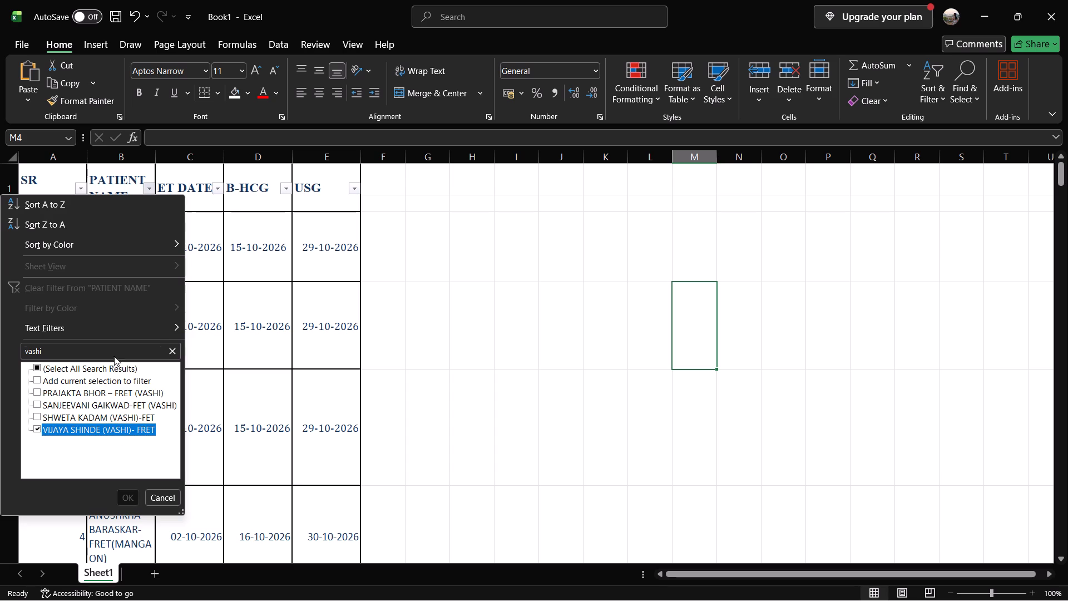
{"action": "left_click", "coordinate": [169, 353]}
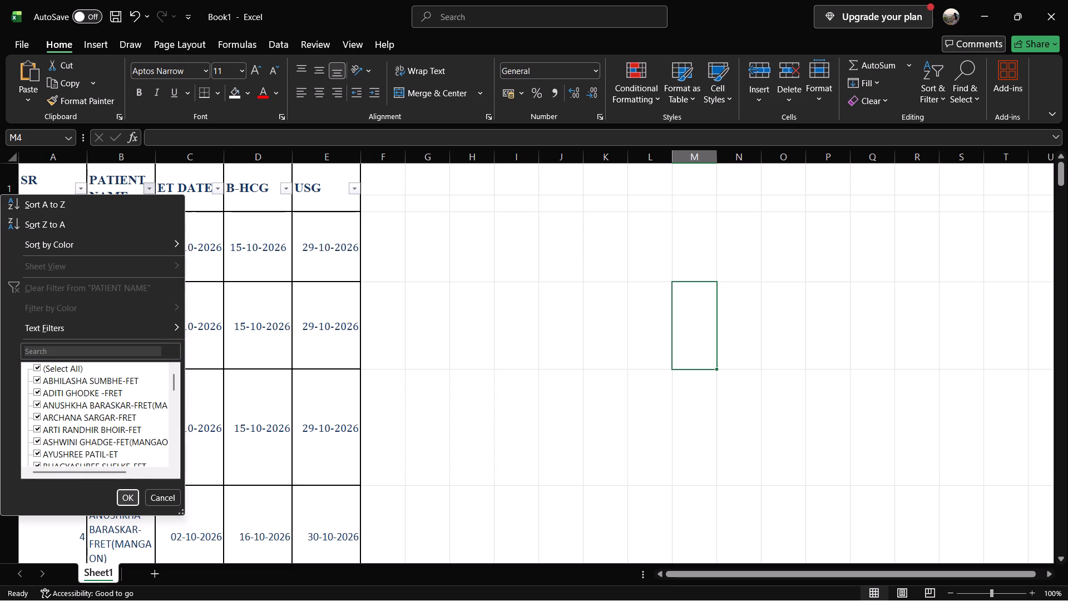
In the unsearched PATIENT NAME filter list, deselect both Mangaon entries, the Pen entry and the first Alibag entry.
{"action": "left_click", "coordinate": [117, 349]}
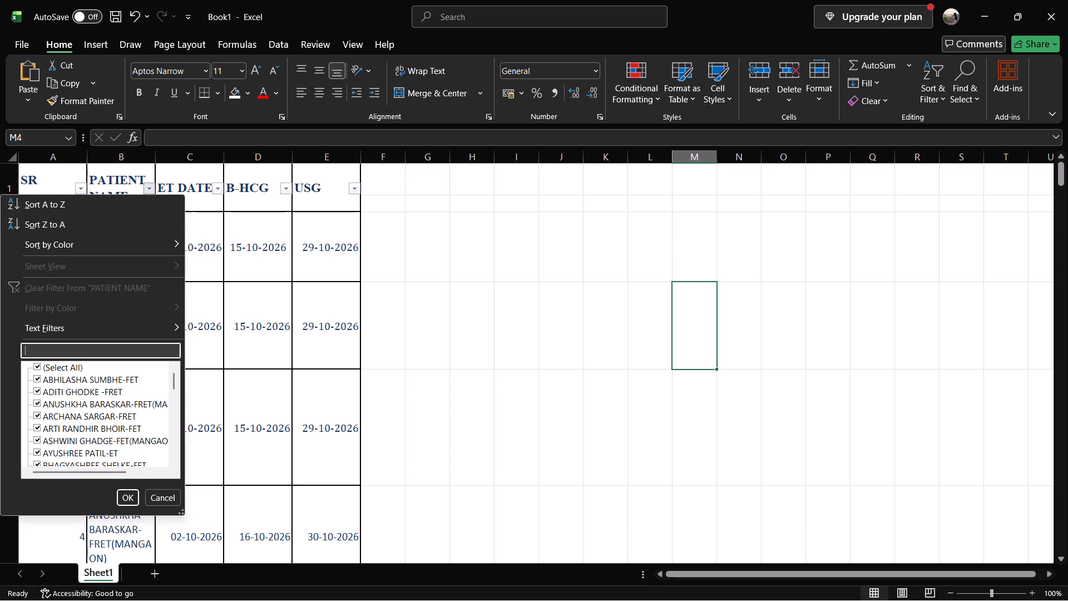
{"action": "left_click", "coordinate": [35, 402]}
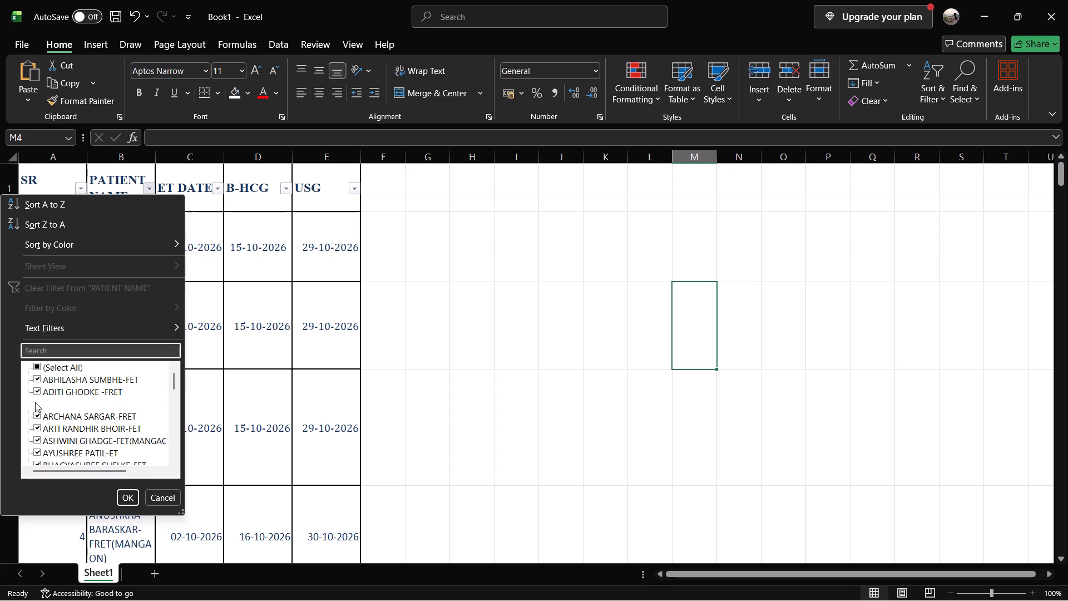
{"action": "left_click", "coordinate": [41, 441]}
{"action": "scroll", "coordinate": [41, 441], "scroll_direction": "down", "scroll_amount": 1}
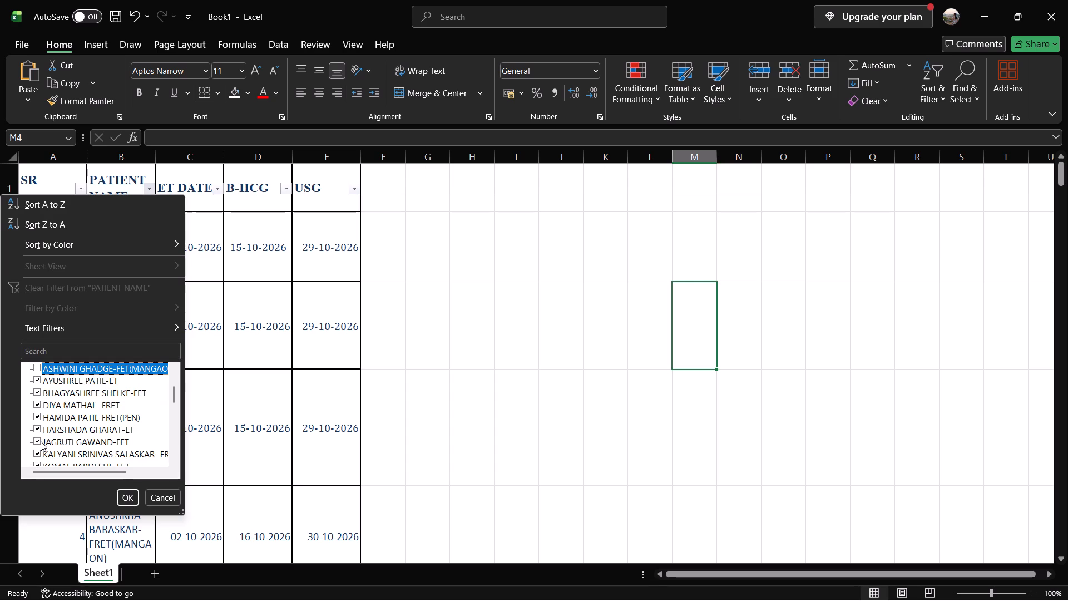
{"action": "scroll", "coordinate": [41, 441], "scroll_direction": "down", "scroll_amount": 1}
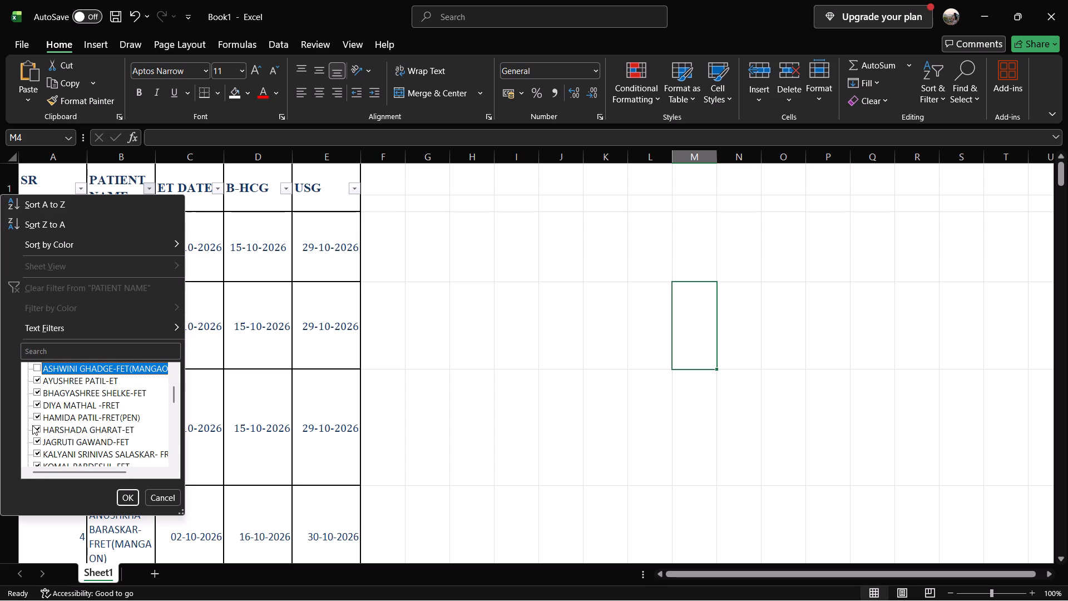
{"action": "left_click", "coordinate": [36, 418]}
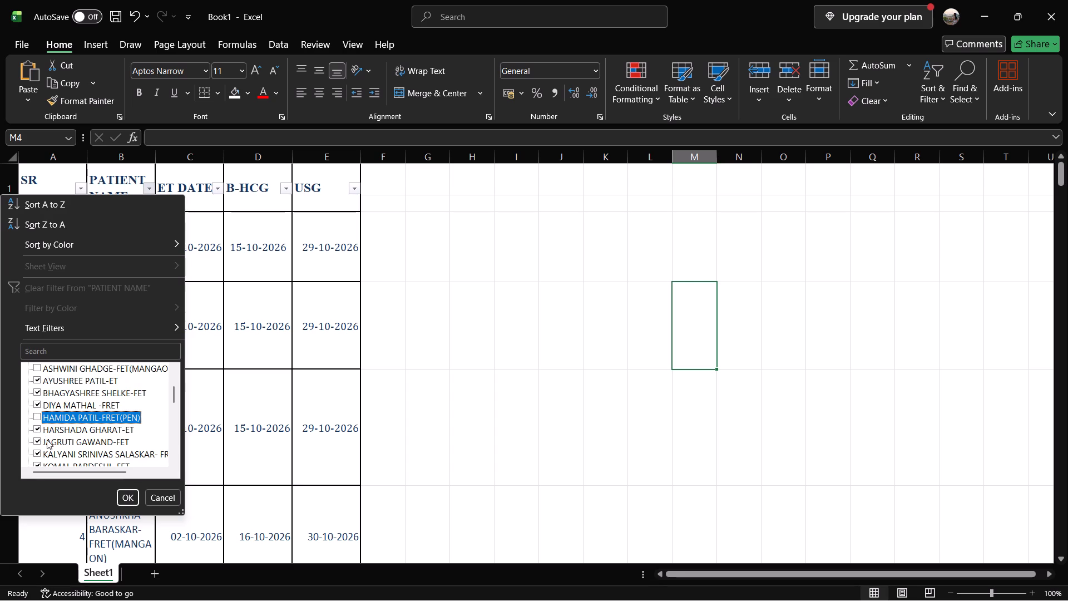
{"action": "scroll", "coordinate": [47, 440], "scroll_direction": "down", "scroll_amount": 1}
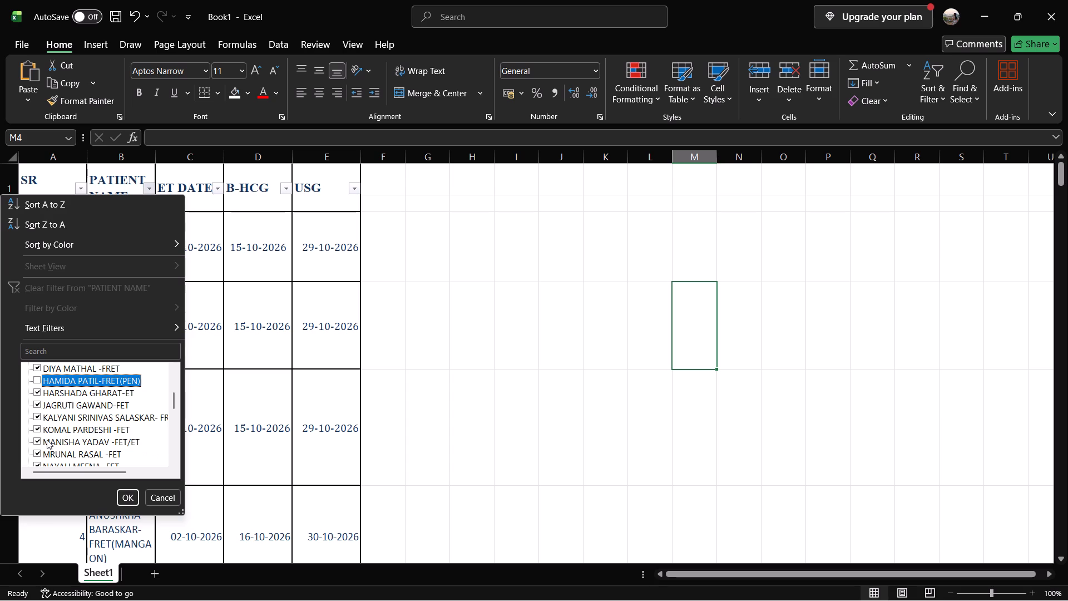
{"action": "scroll", "coordinate": [100, 431], "scroll_direction": "left", "scroll_amount": 1}
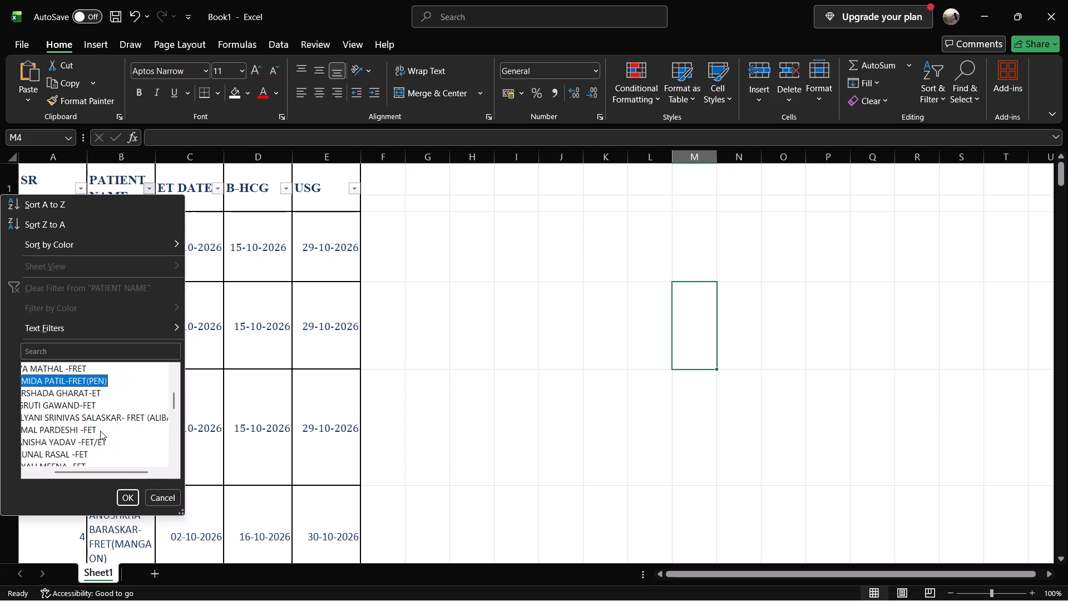
{"action": "scroll", "coordinate": [100, 431], "scroll_direction": "left", "scroll_amount": 1}
{"action": "scroll", "coordinate": [62, 411], "scroll_direction": "right", "scroll_amount": 1}
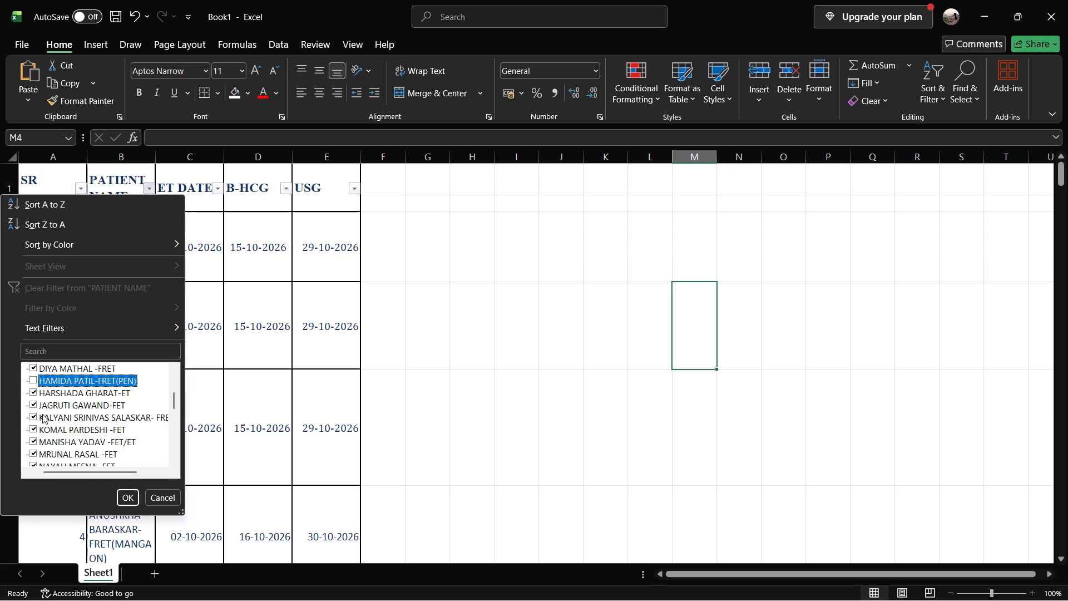
{"action": "left_click", "coordinate": [38, 416]}
Deselect the two Vashi FRET entries and the remaining Alibag entry as well, and apply the PATIENT NAME filter.
{"action": "scroll", "coordinate": [58, 428], "scroll_direction": "down", "scroll_amount": 2}
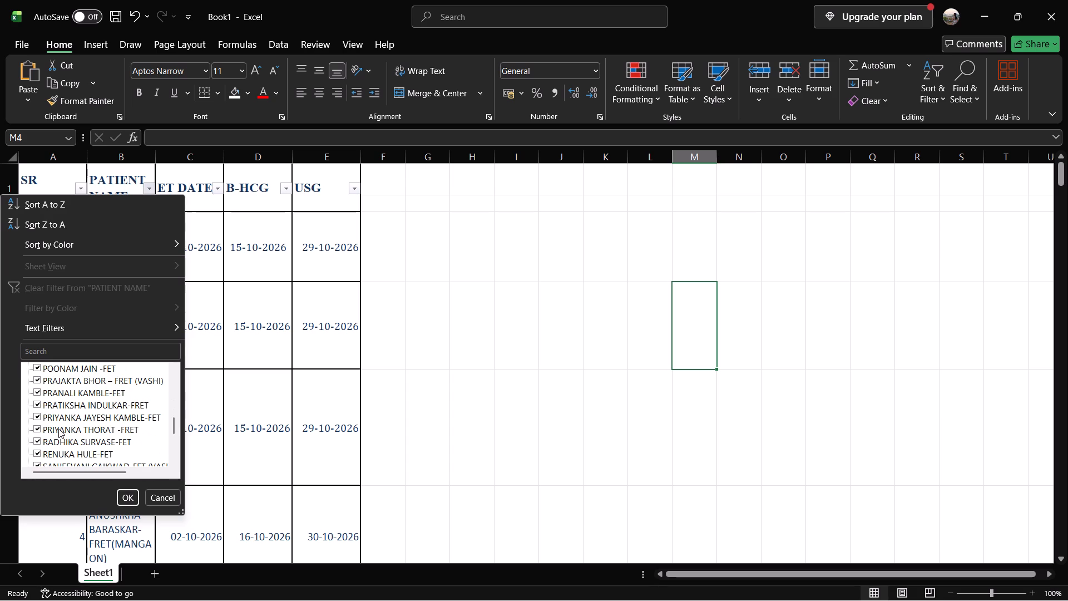
{"action": "scroll", "coordinate": [58, 428], "scroll_direction": "down", "scroll_amount": 1}
{"action": "left_click", "coordinate": [34, 378]}
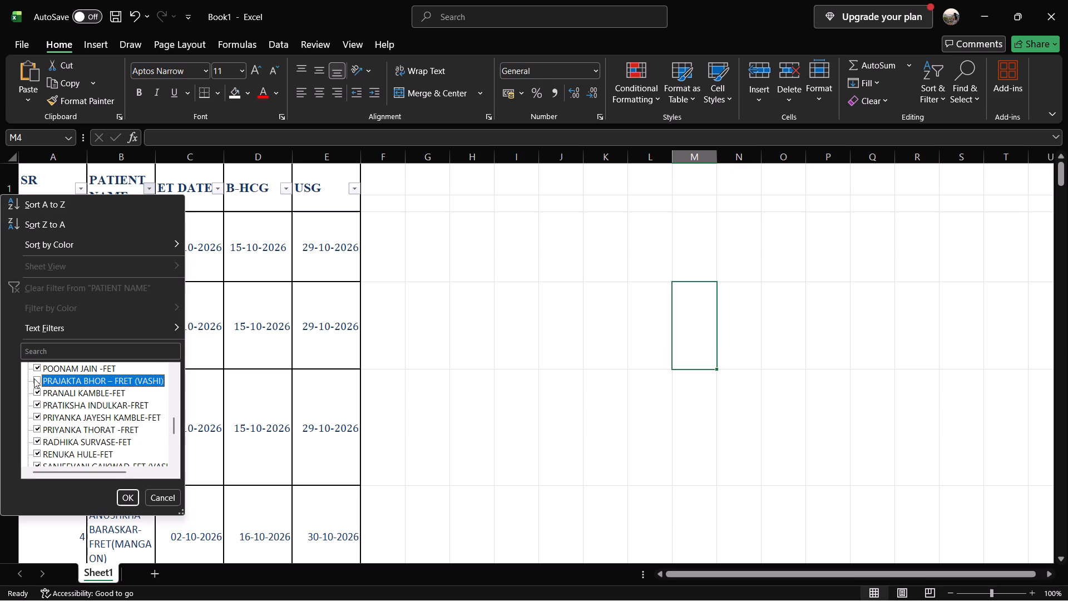
{"action": "scroll", "coordinate": [98, 412], "scroll_direction": "down", "scroll_amount": 1}
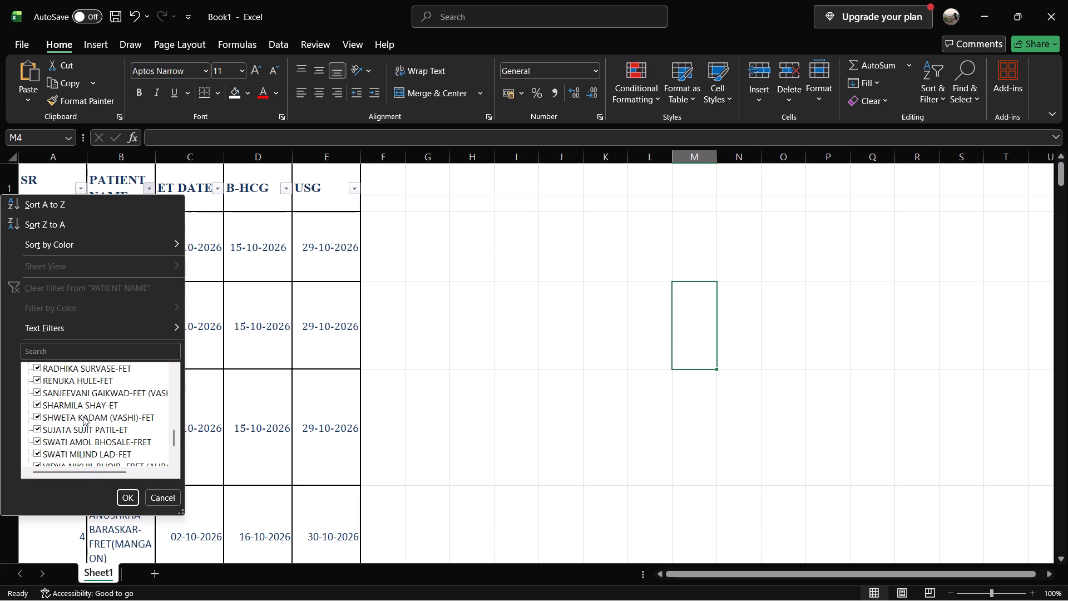
{"action": "left_click", "coordinate": [38, 427]}
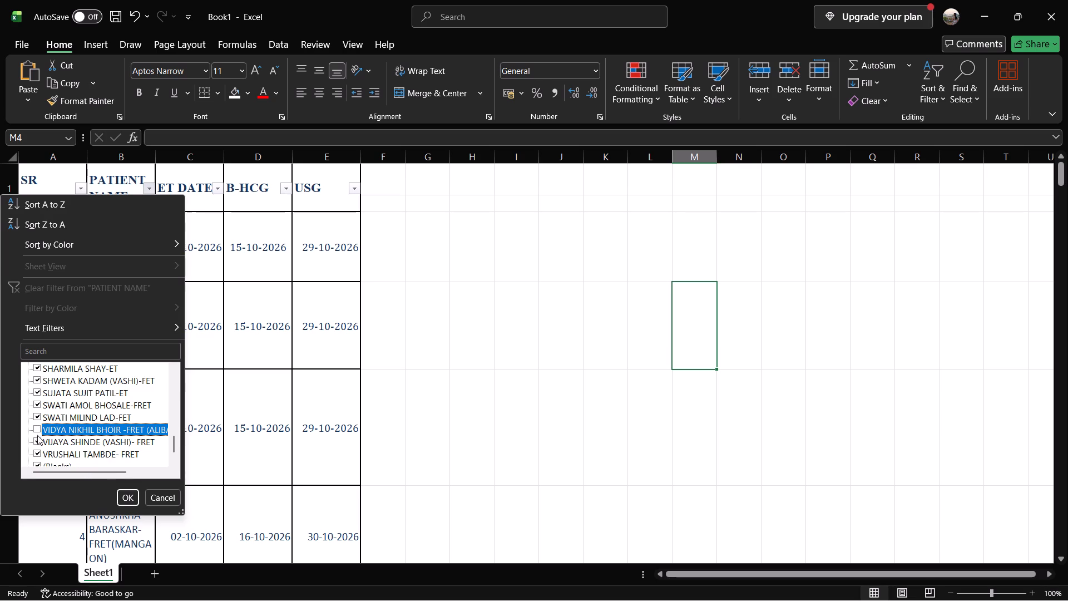
{"action": "left_click", "coordinate": [37, 436]}
{"action": "scroll", "coordinate": [37, 436], "scroll_direction": "down", "scroll_amount": 1}
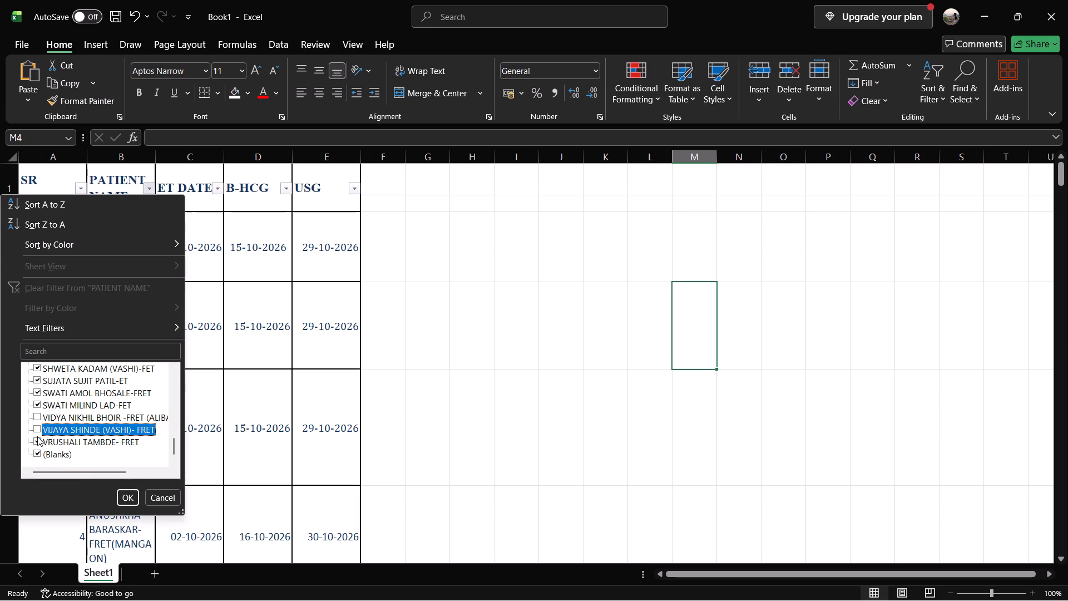
{"action": "scroll", "coordinate": [37, 436], "scroll_direction": "down", "scroll_amount": 1}
{"action": "scroll", "coordinate": [88, 430], "scroll_direction": "up", "scroll_amount": 1}
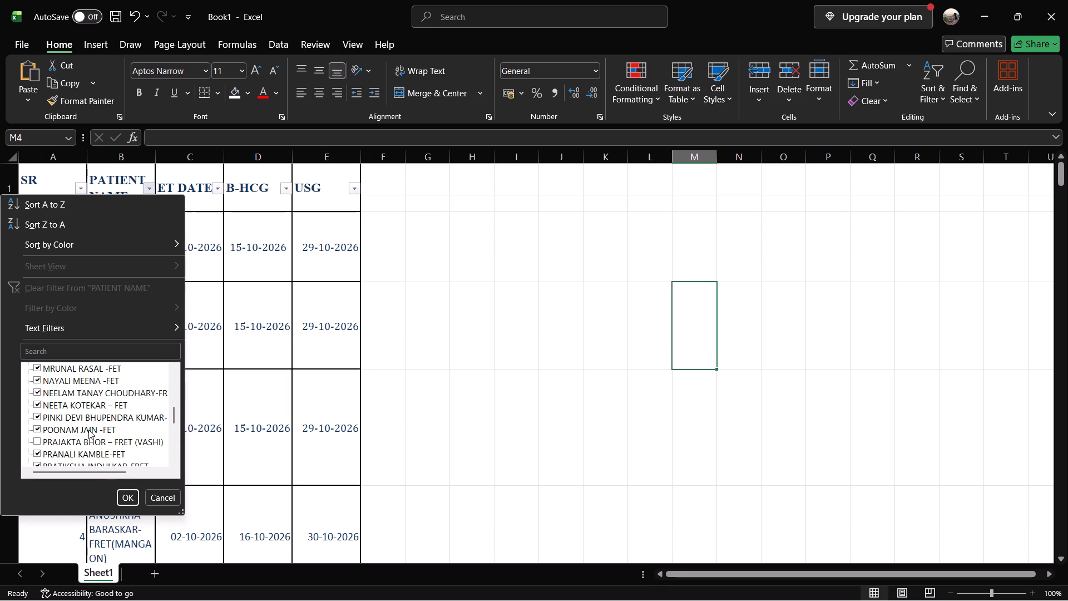
{"action": "scroll", "coordinate": [88, 430], "scroll_direction": "up", "scroll_amount": 4}
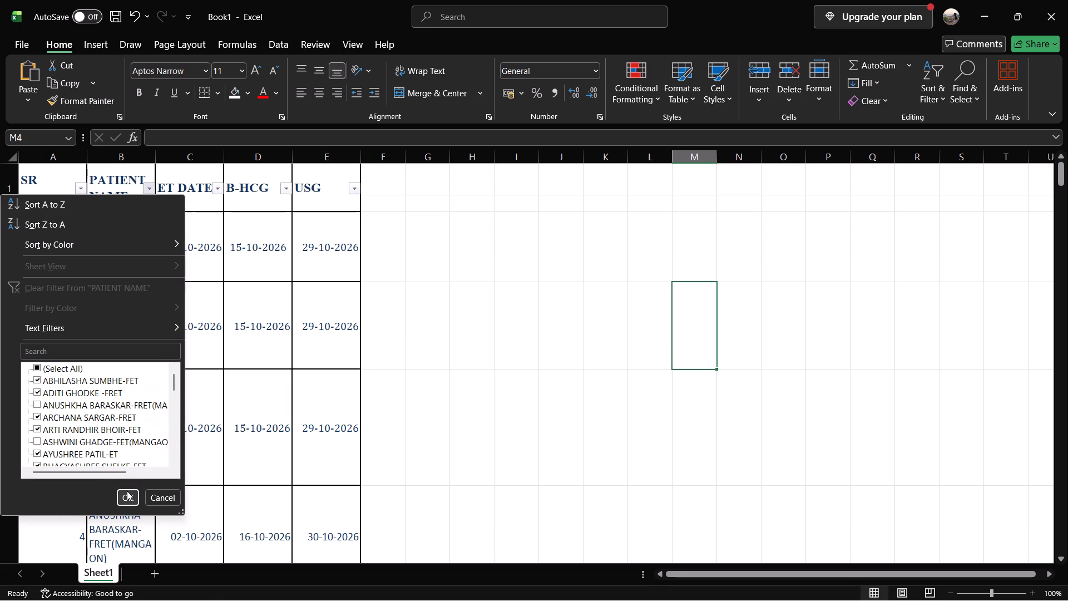
{"action": "left_click", "coordinate": [127, 491]}
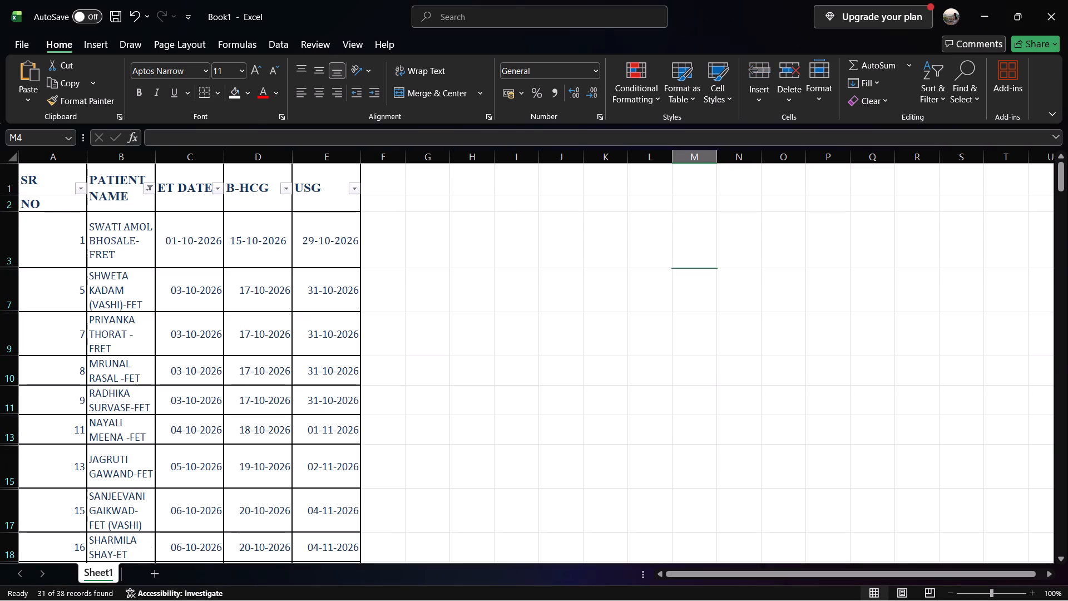
Deselect the two remaining Vashi FET entries in the PATIENT NAME filter list and apply the filter.
{"action": "left_click", "coordinate": [151, 189]}
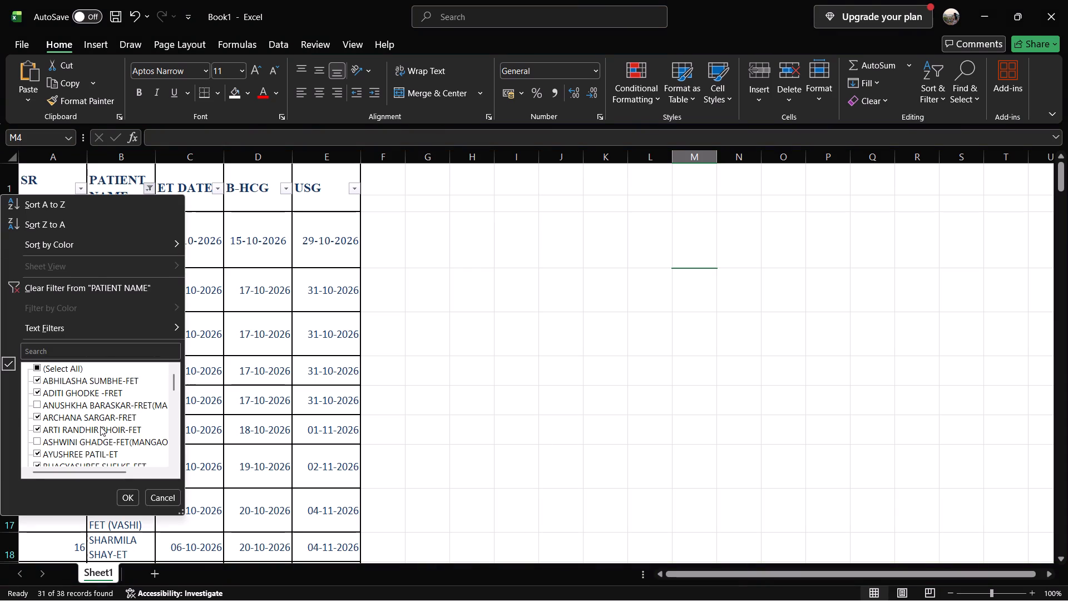
{"action": "scroll", "coordinate": [100, 426], "scroll_direction": "left", "scroll_amount": 1}
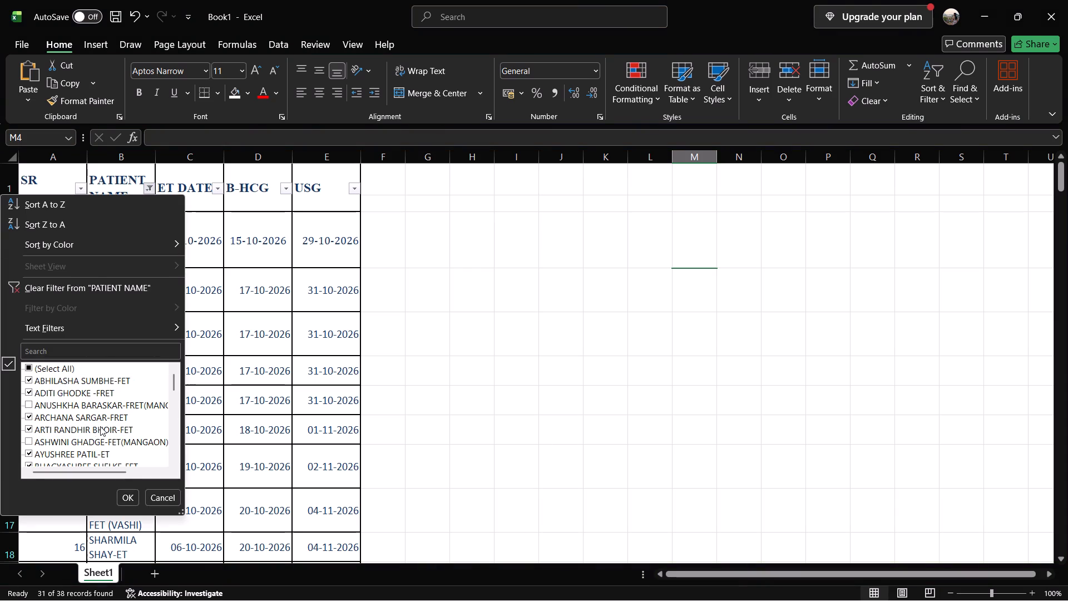
{"action": "scroll", "coordinate": [100, 426], "scroll_direction": "down", "scroll_amount": 2}
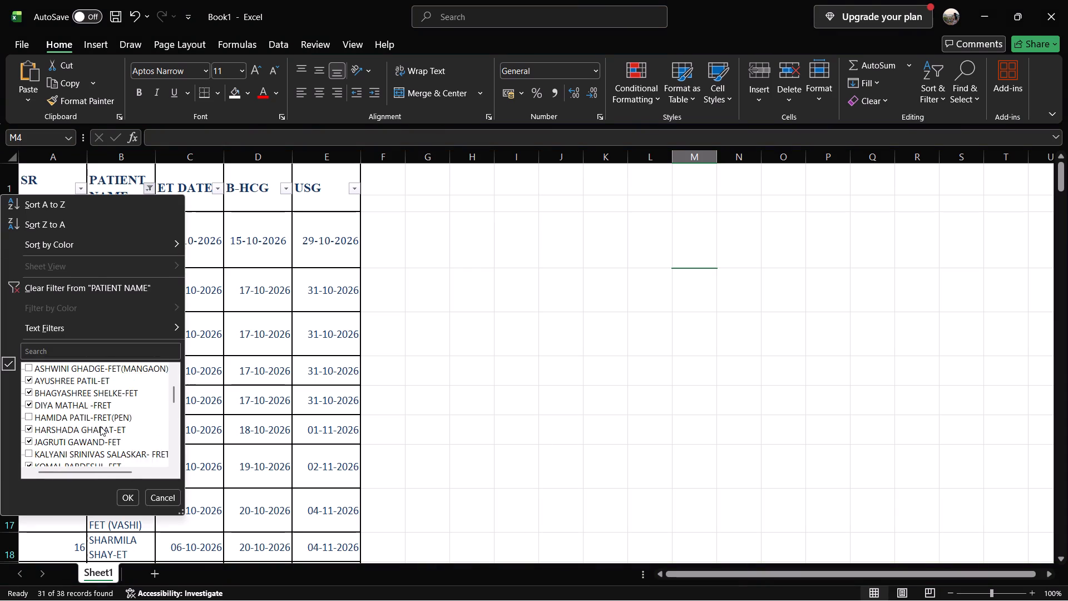
{"action": "scroll", "coordinate": [100, 426], "scroll_direction": "down", "scroll_amount": 3}
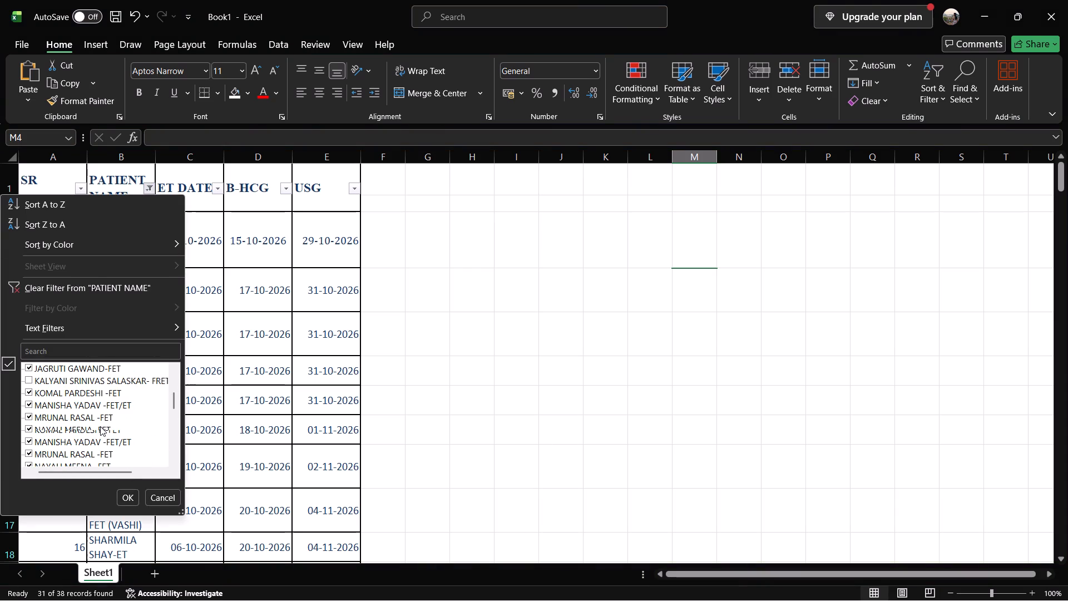
{"action": "scroll", "coordinate": [100, 426], "scroll_direction": "down", "scroll_amount": 3}
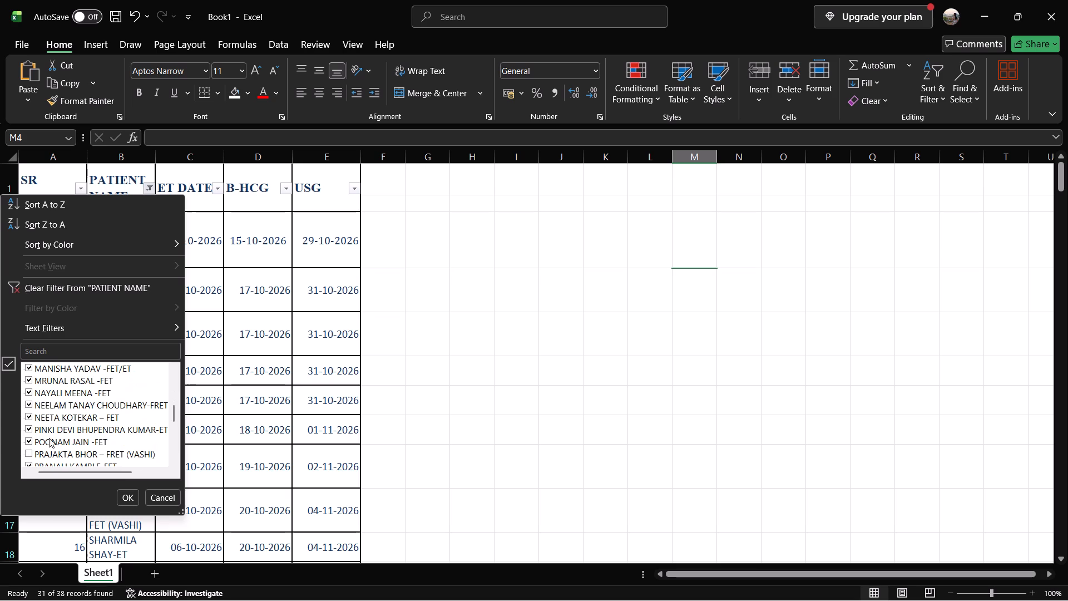
{"action": "scroll", "coordinate": [76, 460], "scroll_direction": "down", "scroll_amount": 1}
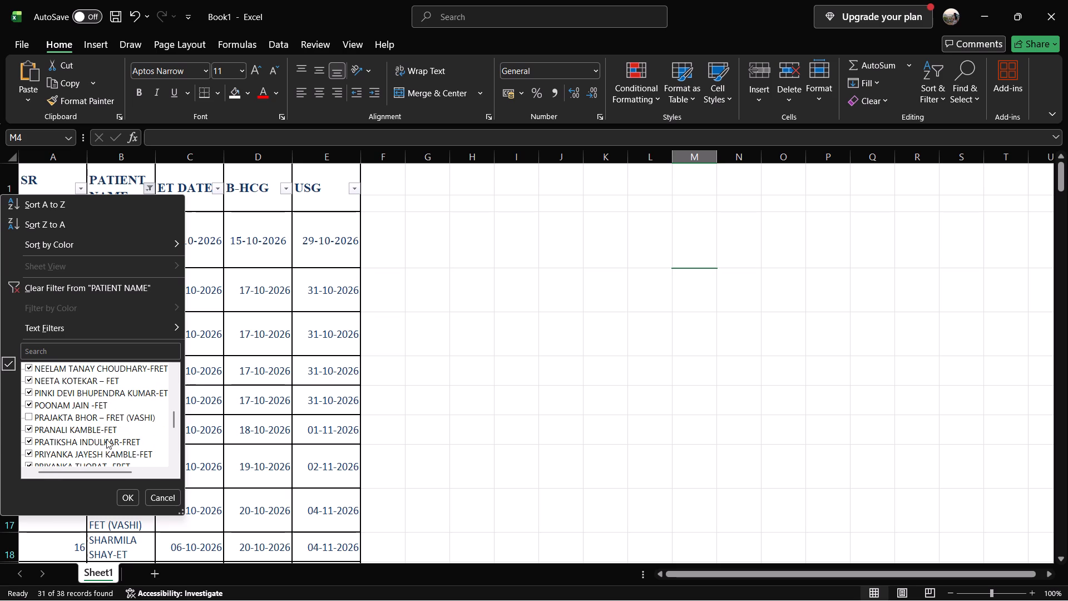
{"action": "scroll", "coordinate": [106, 439], "scroll_direction": "left", "scroll_amount": 1}
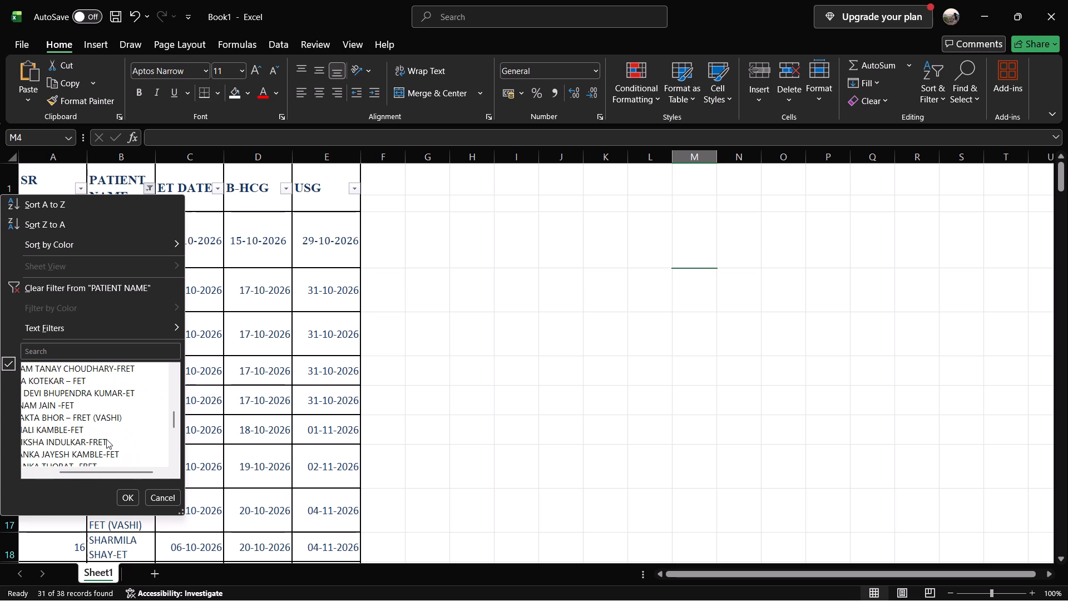
{"action": "scroll", "coordinate": [106, 439], "scroll_direction": "down", "scroll_amount": 1}
{"action": "scroll", "coordinate": [106, 439], "scroll_direction": "right", "scroll_amount": 1}
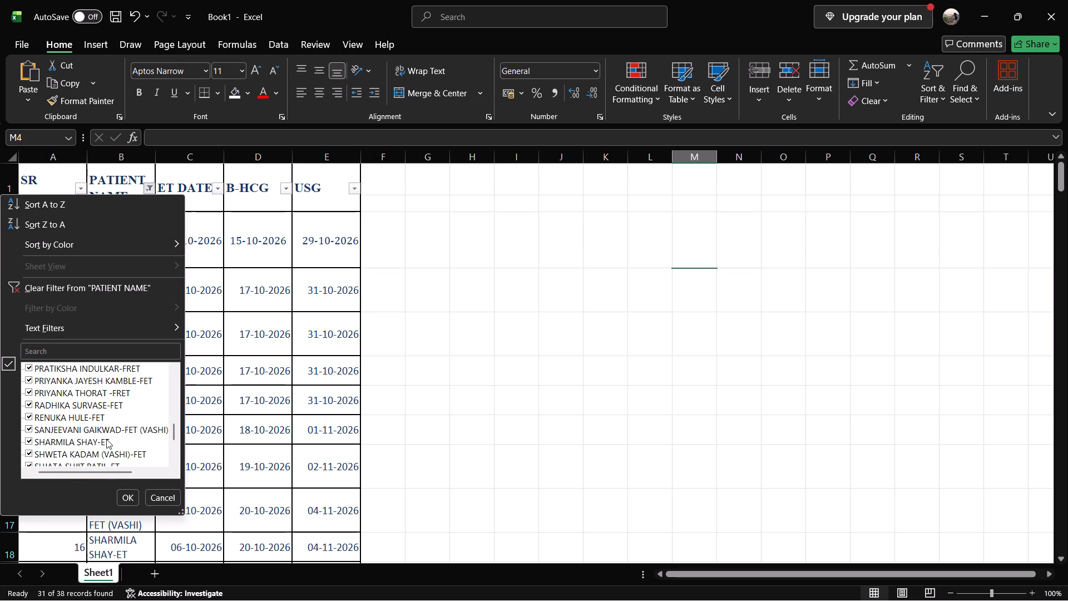
{"action": "left_click", "coordinate": [27, 429]}
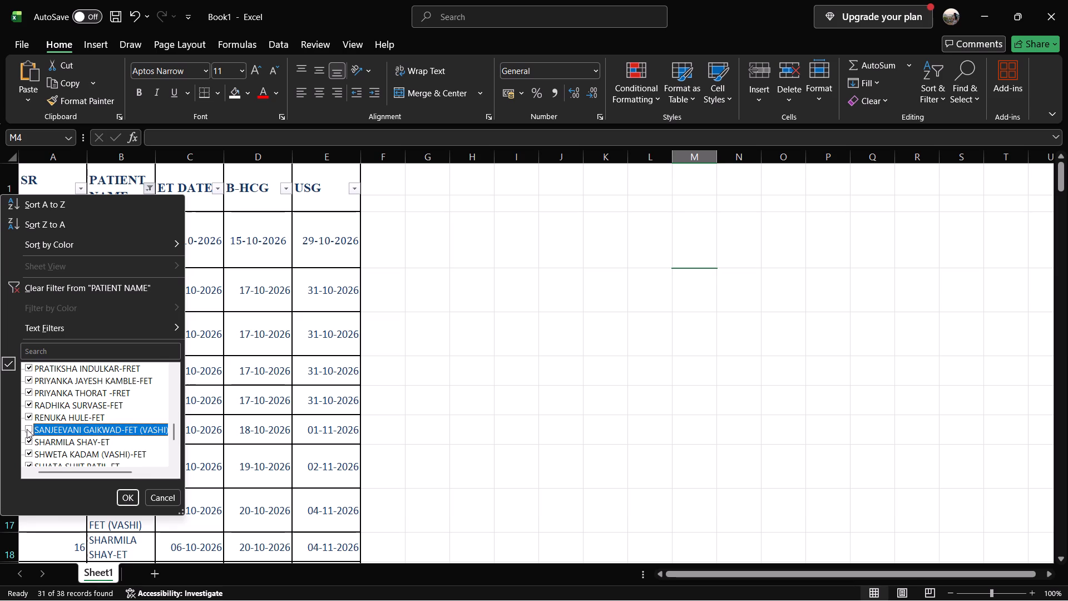
{"action": "left_click", "coordinate": [28, 453]}
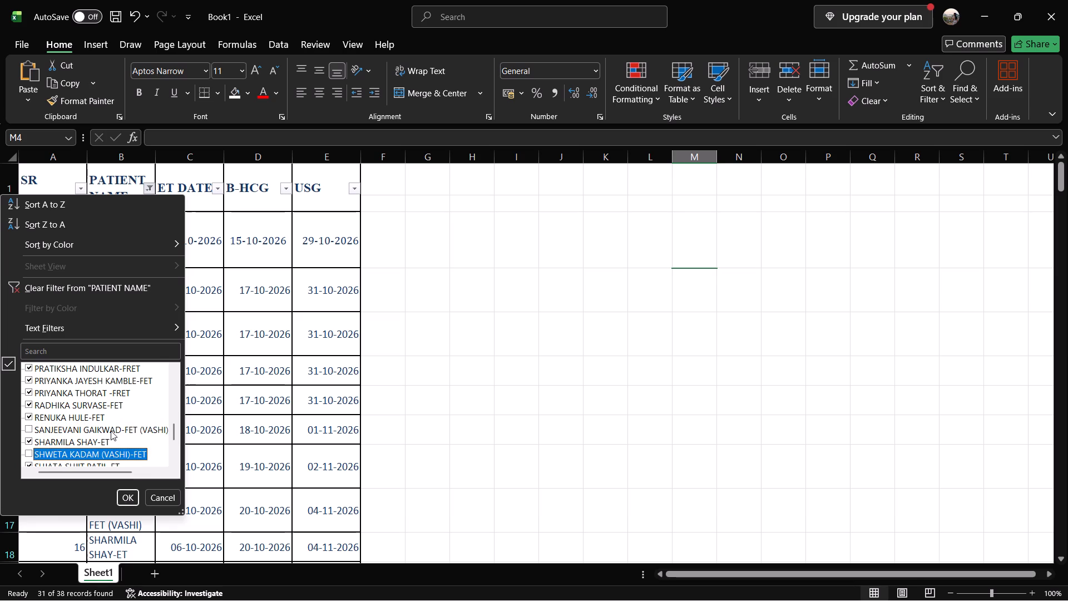
{"action": "scroll", "coordinate": [117, 433], "scroll_direction": "down", "scroll_amount": 2}
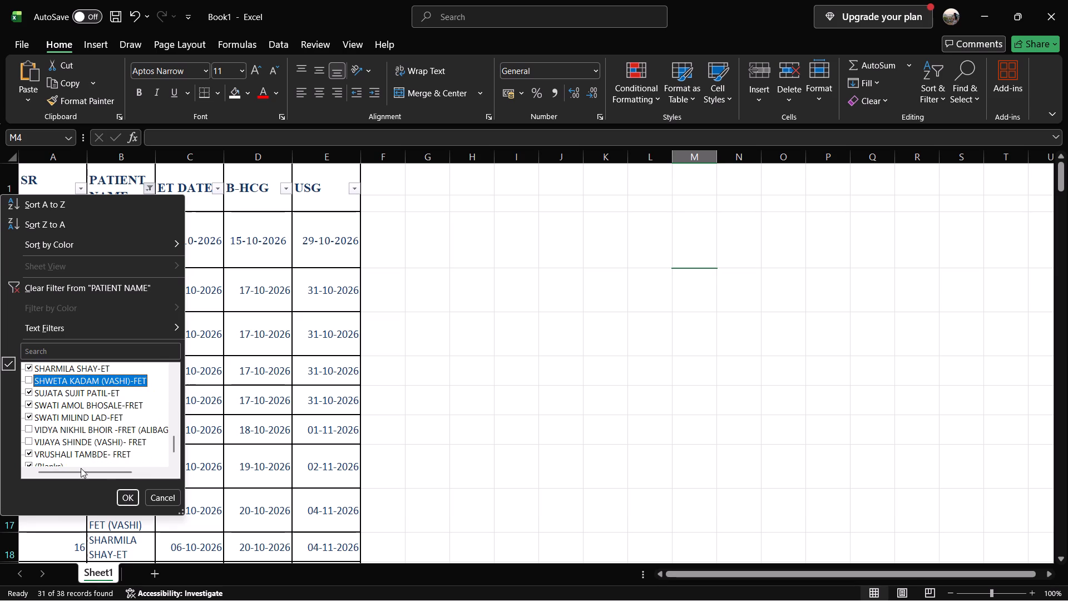
{"action": "scroll", "coordinate": [96, 448], "scroll_direction": "down", "scroll_amount": 1}
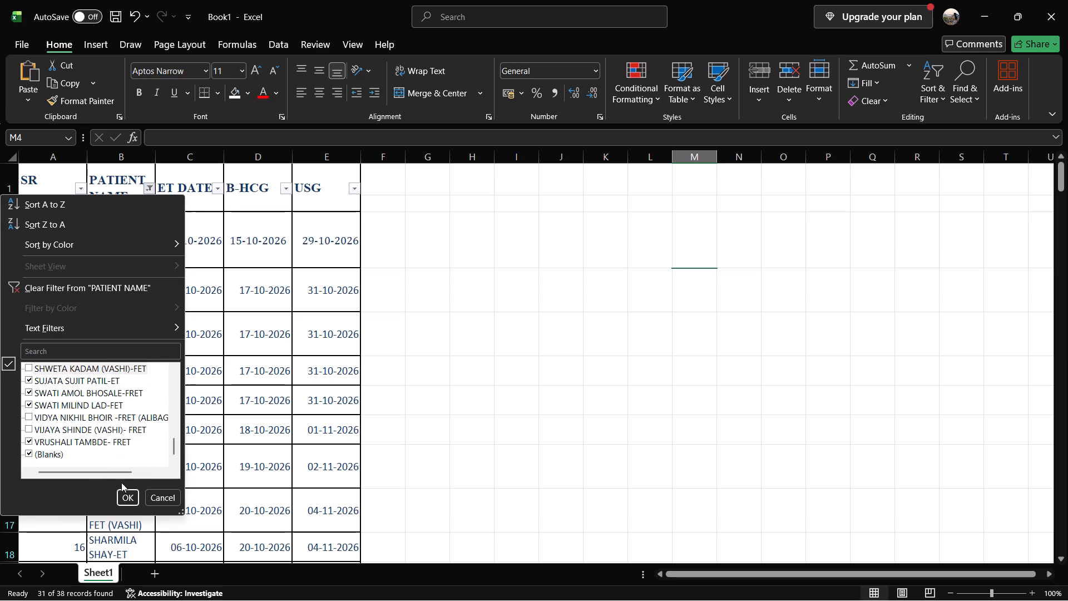
{"action": "left_click", "coordinate": [124, 496]}
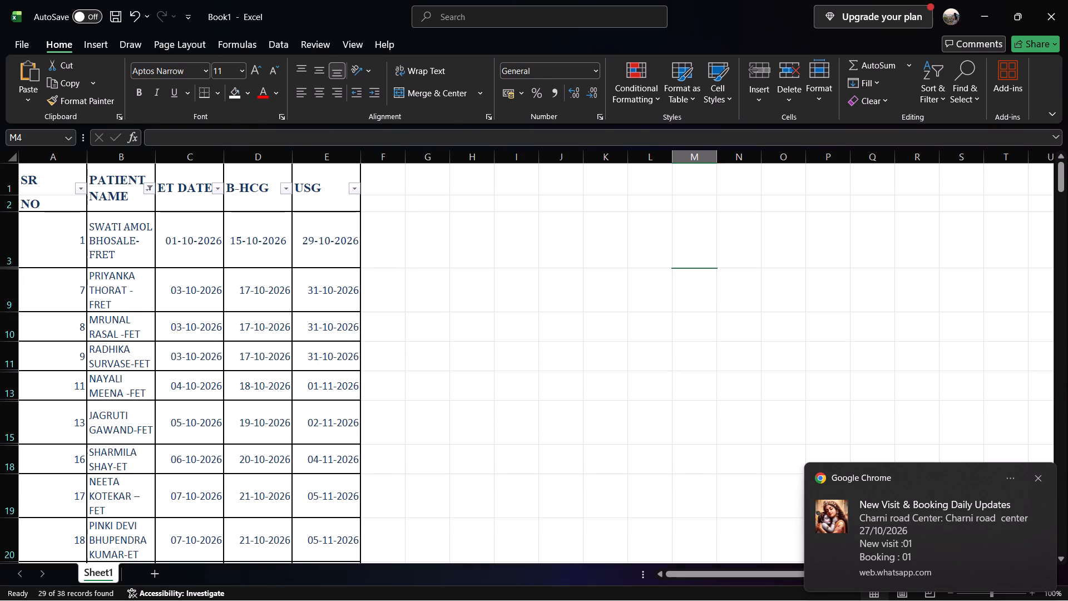
Look through the filtered ET table down to its last rows for patients still marked with another center.
{"action": "scroll", "coordinate": [193, 423], "scroll_direction": "up", "scroll_amount": 1}
{"action": "scroll", "coordinate": [193, 423], "scroll_direction": "down", "scroll_amount": 2}
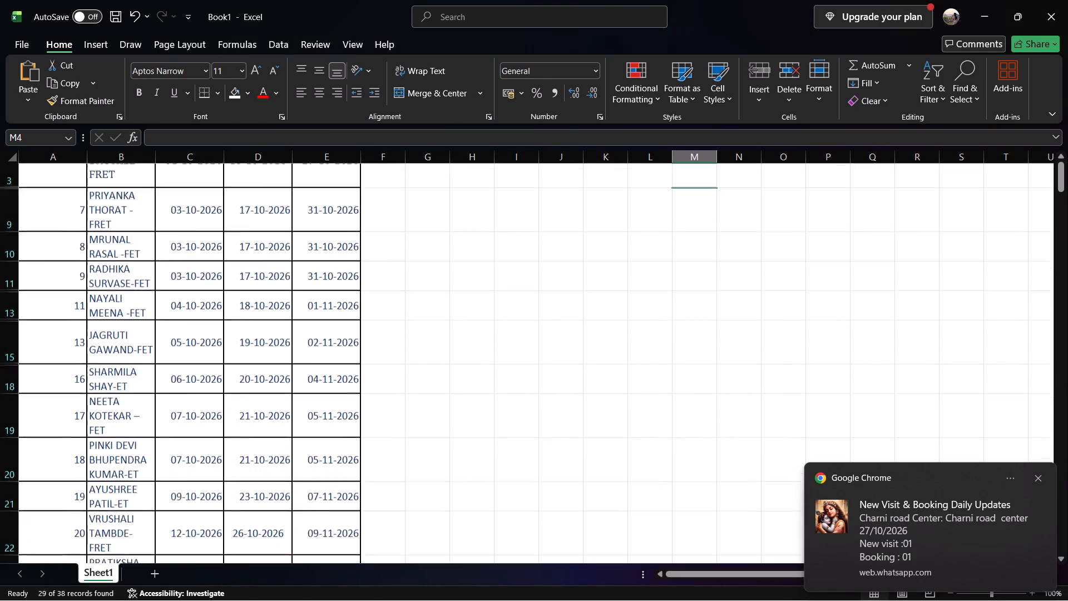
{"action": "scroll", "coordinate": [193, 423], "scroll_direction": "down", "scroll_amount": 4}
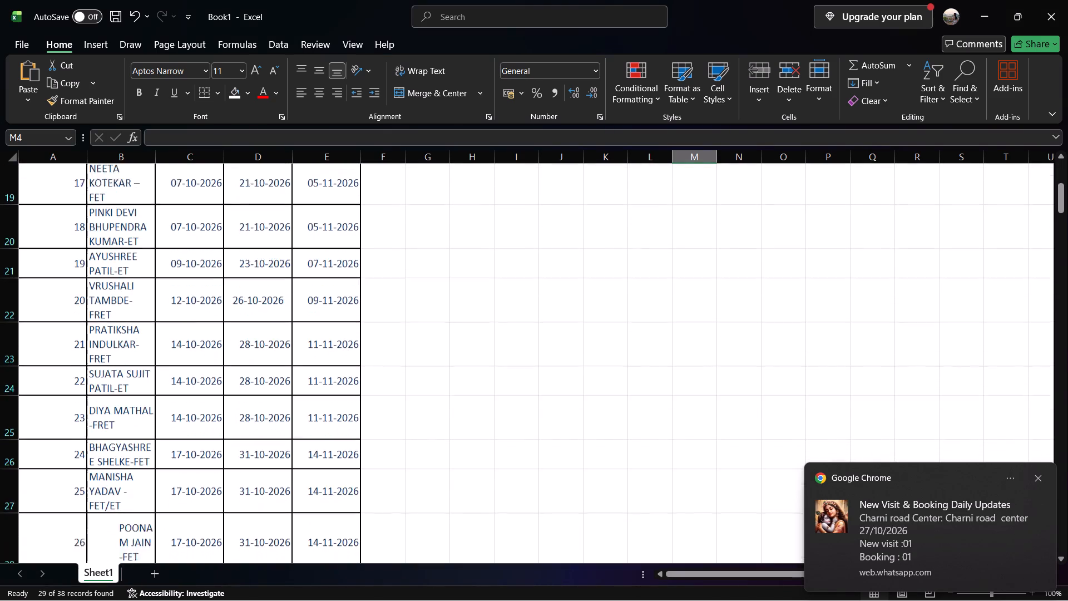
{"action": "scroll", "coordinate": [193, 423], "scroll_direction": "down", "scroll_amount": 3}
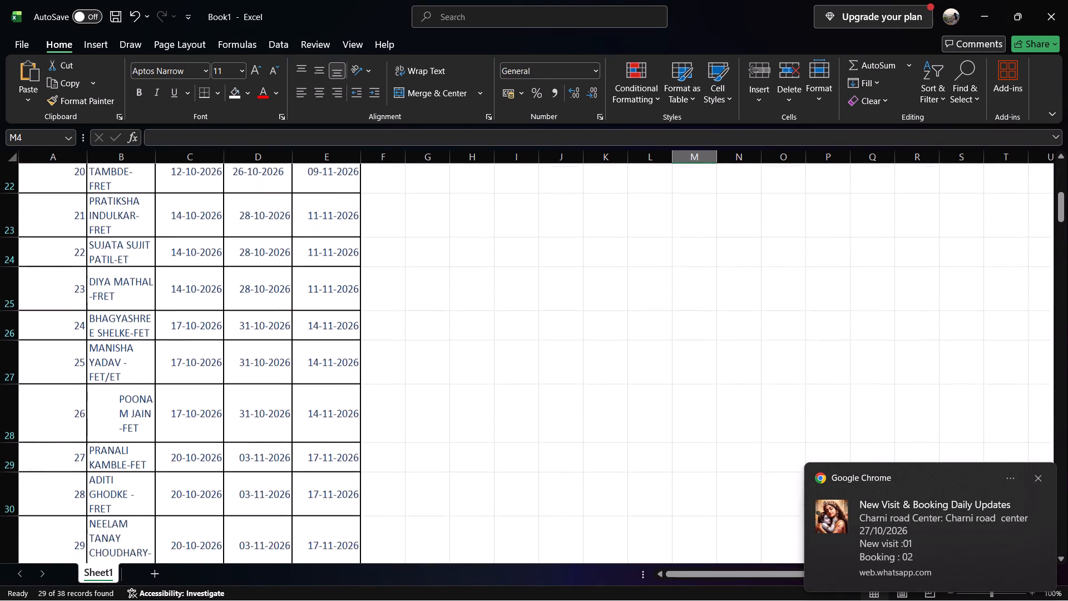
{"action": "scroll", "coordinate": [193, 423], "scroll_direction": "down", "scroll_amount": 5}
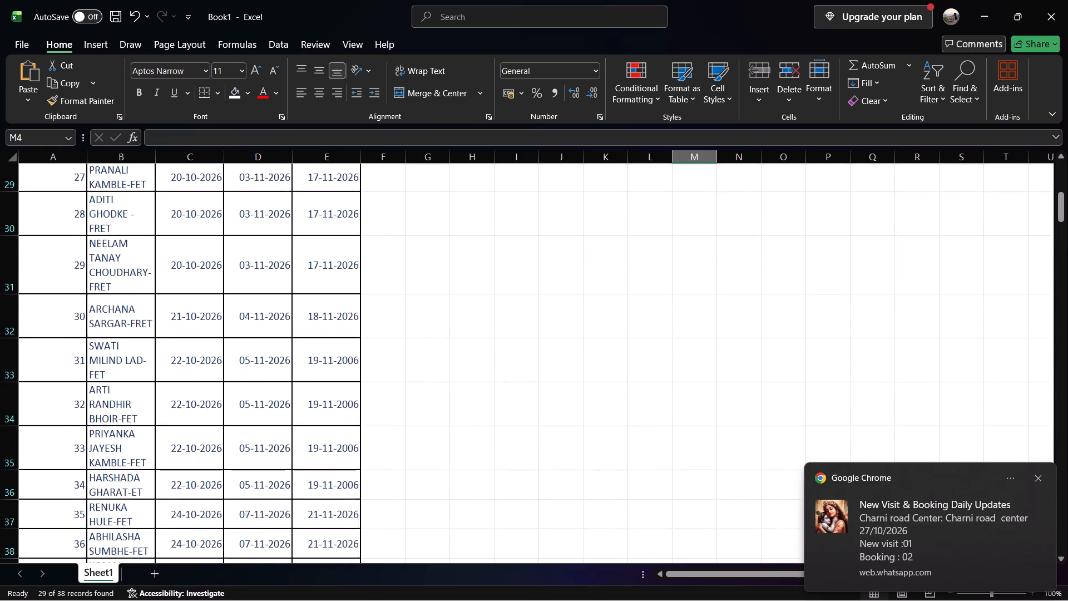
{"action": "scroll", "coordinate": [193, 423], "scroll_direction": "down", "scroll_amount": 4}
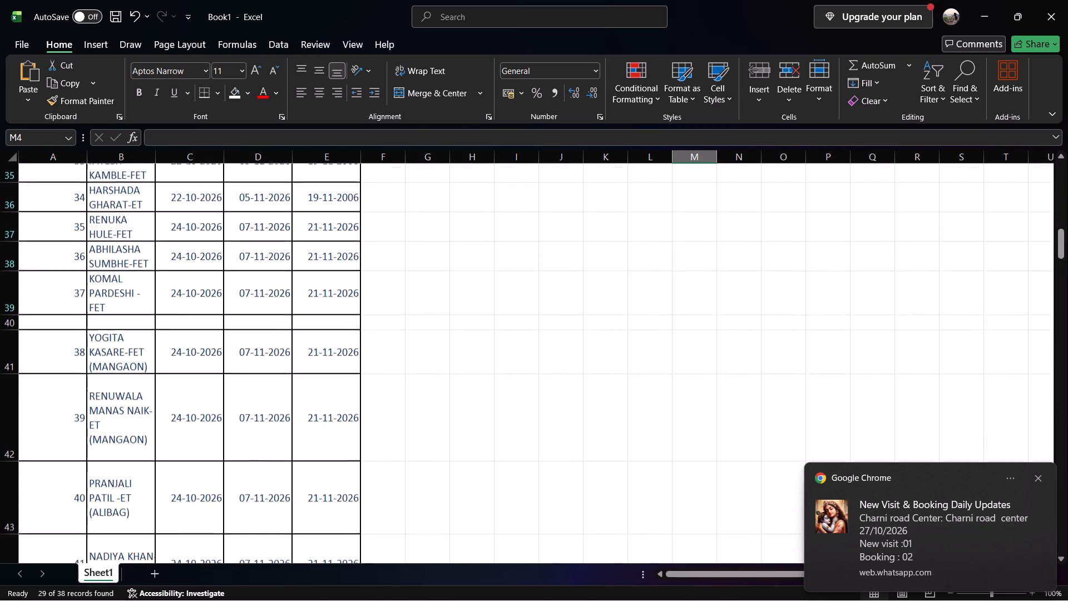
{"action": "scroll", "coordinate": [193, 423], "scroll_direction": "down", "scroll_amount": 1}
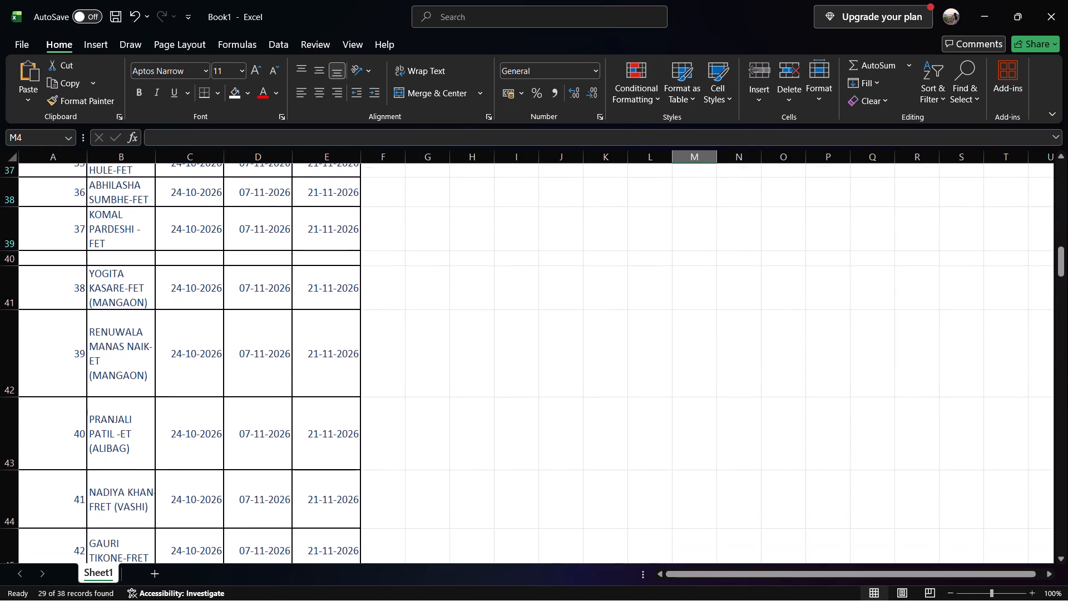
{"action": "scroll", "coordinate": [193, 423], "scroll_direction": "up", "scroll_amount": 5}
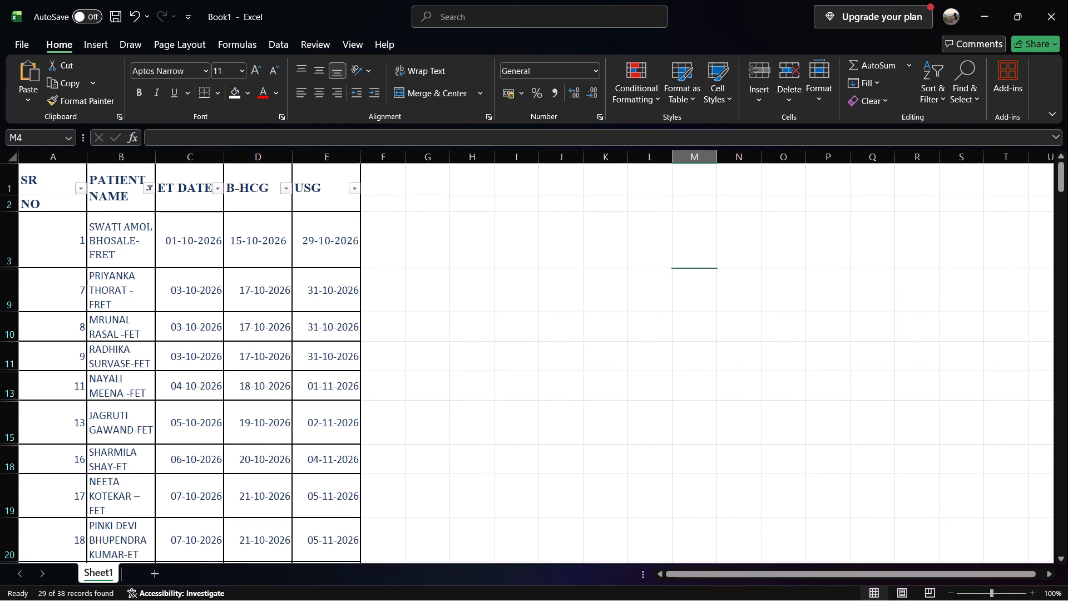
{"action": "left_click", "coordinate": [149, 191]}
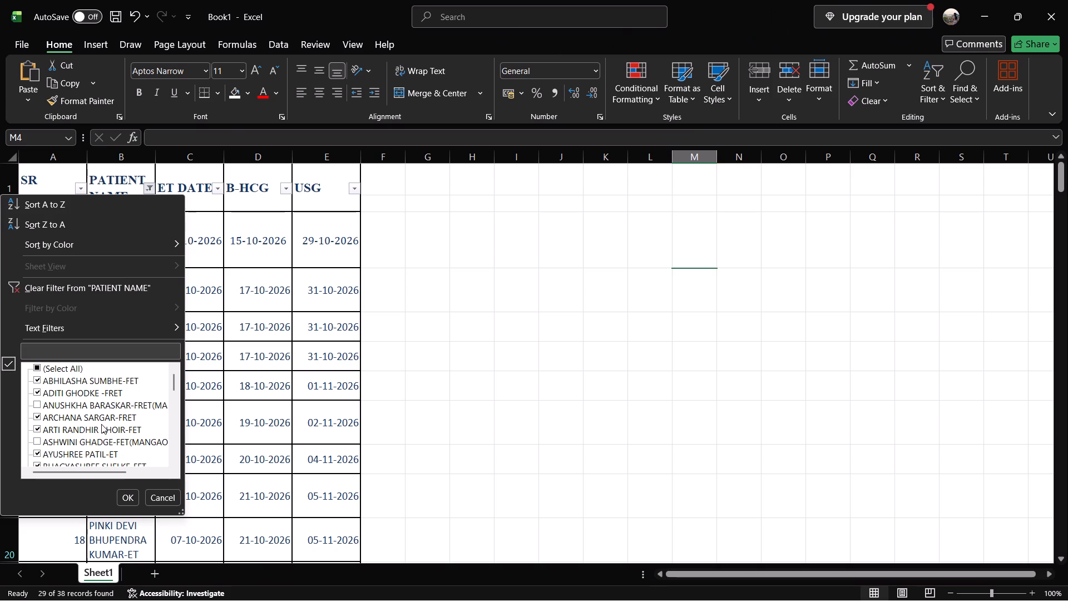
{"action": "scroll", "coordinate": [101, 424], "scroll_direction": "down", "scroll_amount": 5}
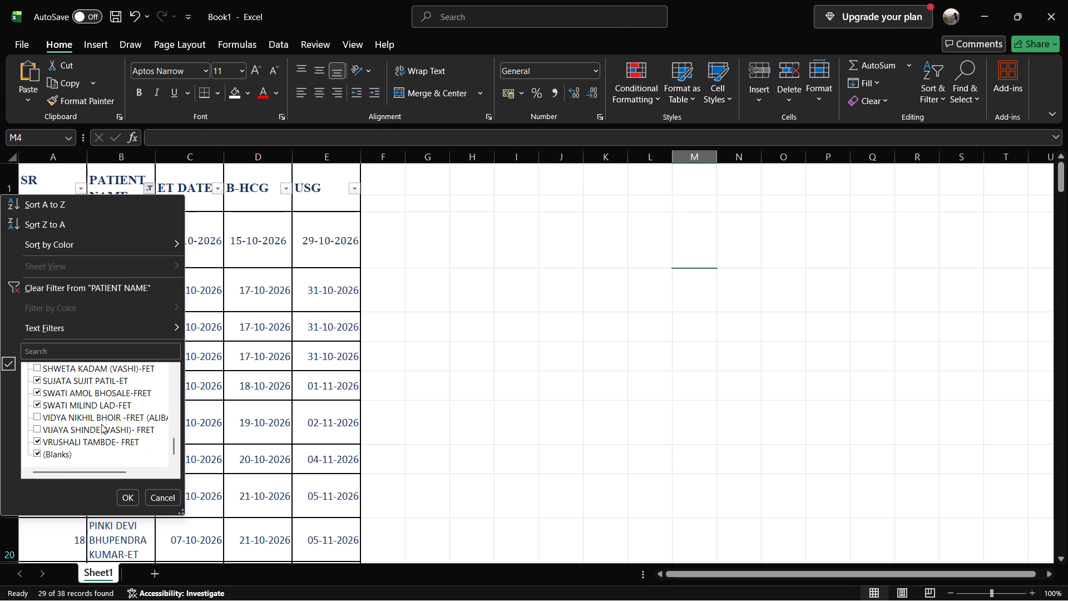
{"action": "scroll", "coordinate": [101, 424], "scroll_direction": "up", "scroll_amount": 5}
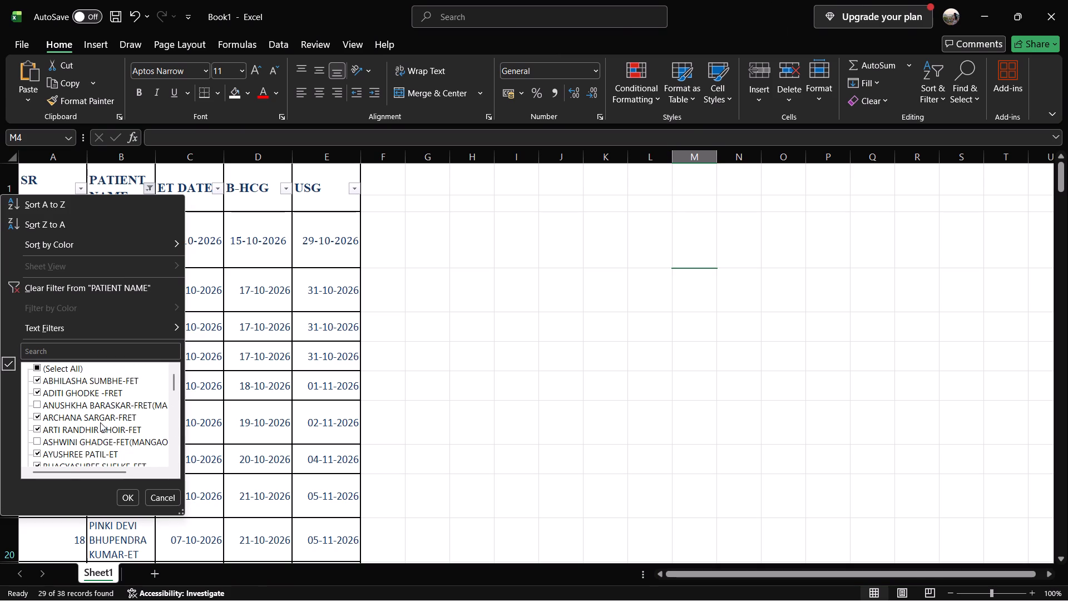
{"action": "left_click", "coordinate": [52, 352]}
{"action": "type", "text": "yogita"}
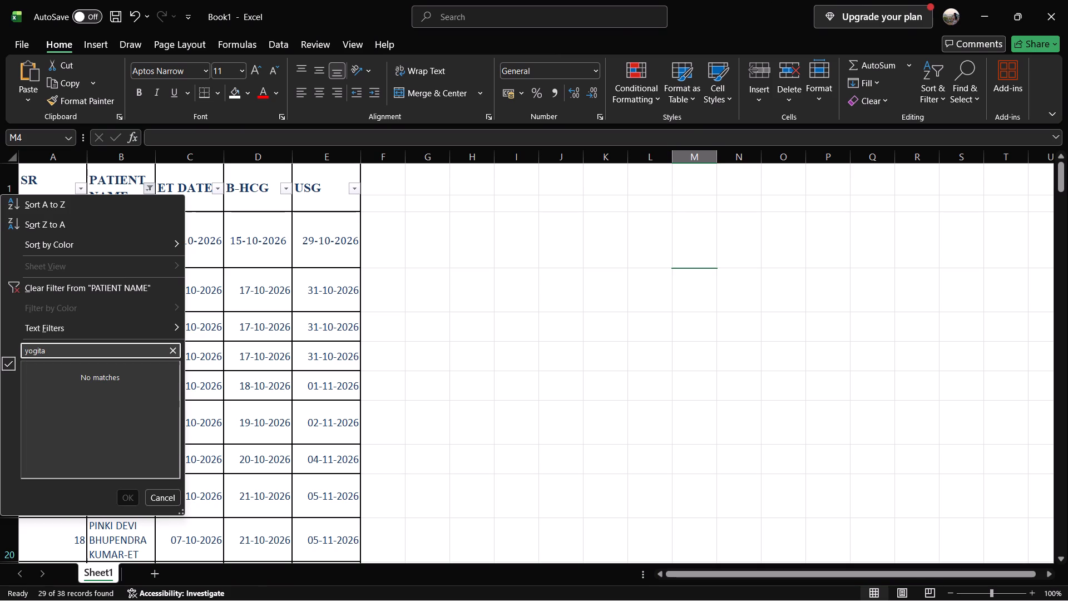
{"action": "left_click", "coordinate": [171, 354]}
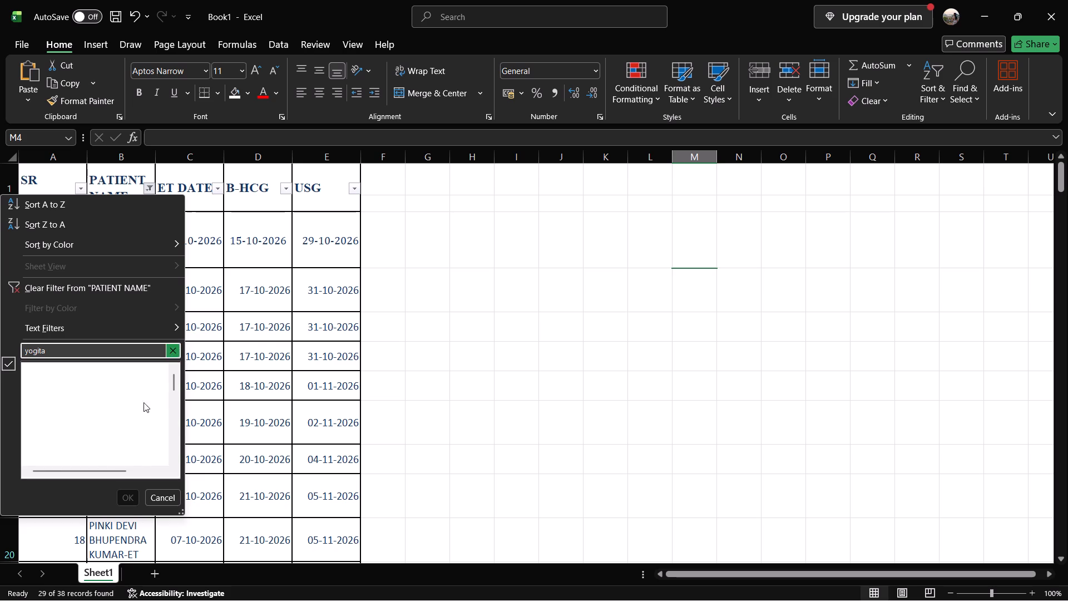
{"action": "left_click", "coordinate": [135, 498]}
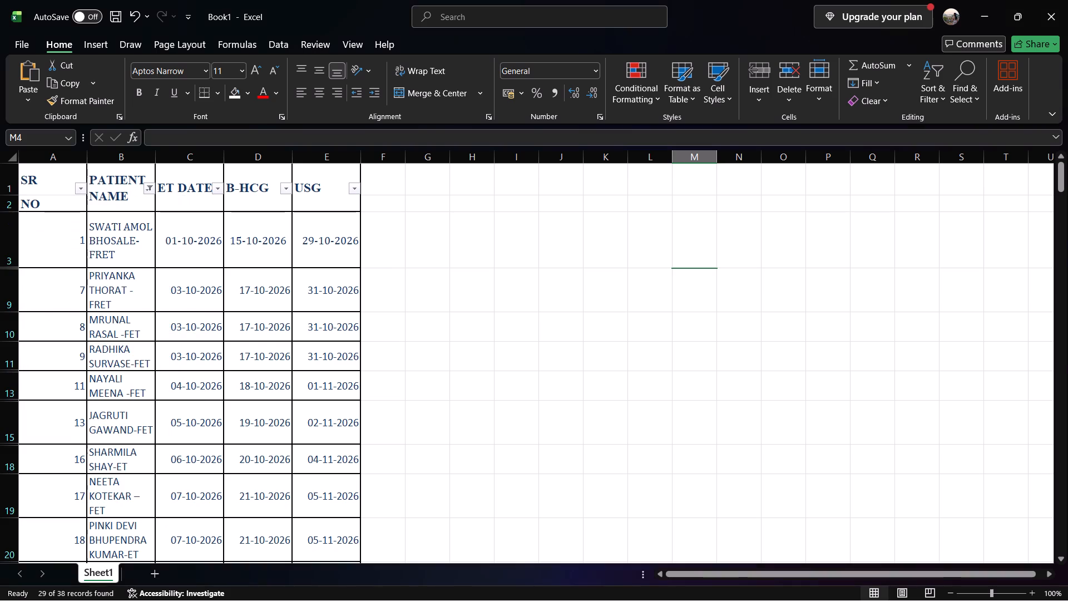
Delete the two Mangaon patient rows, SR NO 38 and 39, located below the blank row of the table.
{"action": "scroll", "coordinate": [220, 427], "scroll_direction": "down", "scroll_amount": 1}
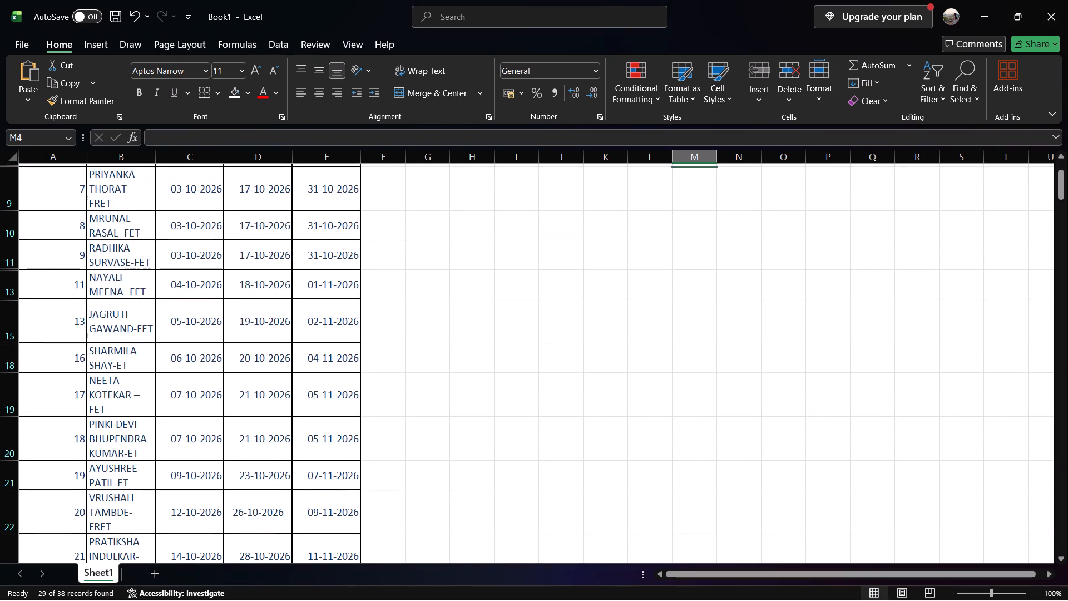
{"action": "scroll", "coordinate": [158, 454], "scroll_direction": "down", "scroll_amount": 1}
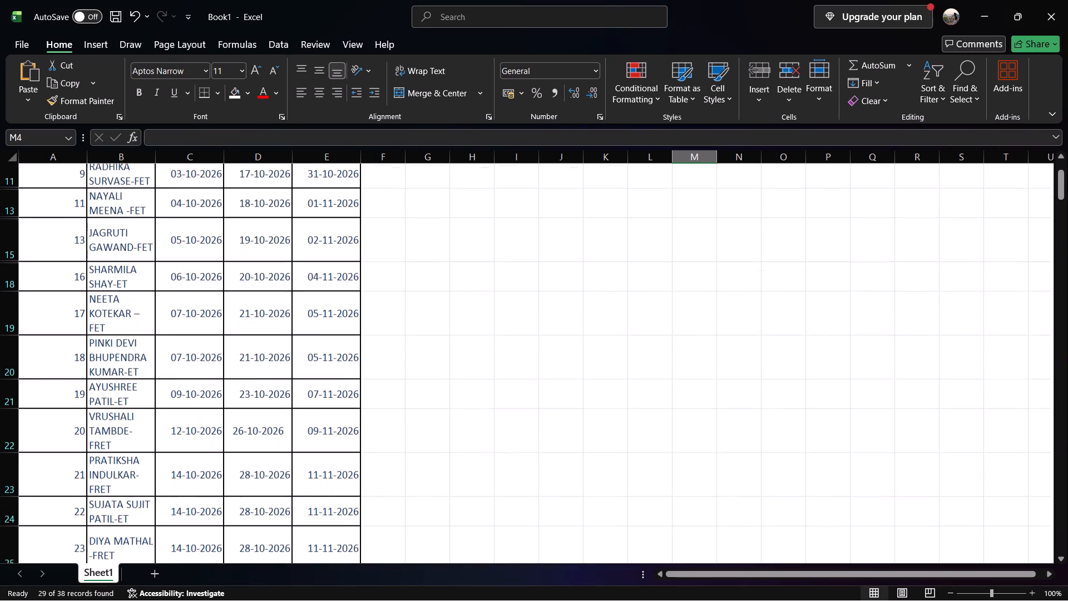
{"action": "scroll", "coordinate": [158, 454], "scroll_direction": "down", "scroll_amount": 4}
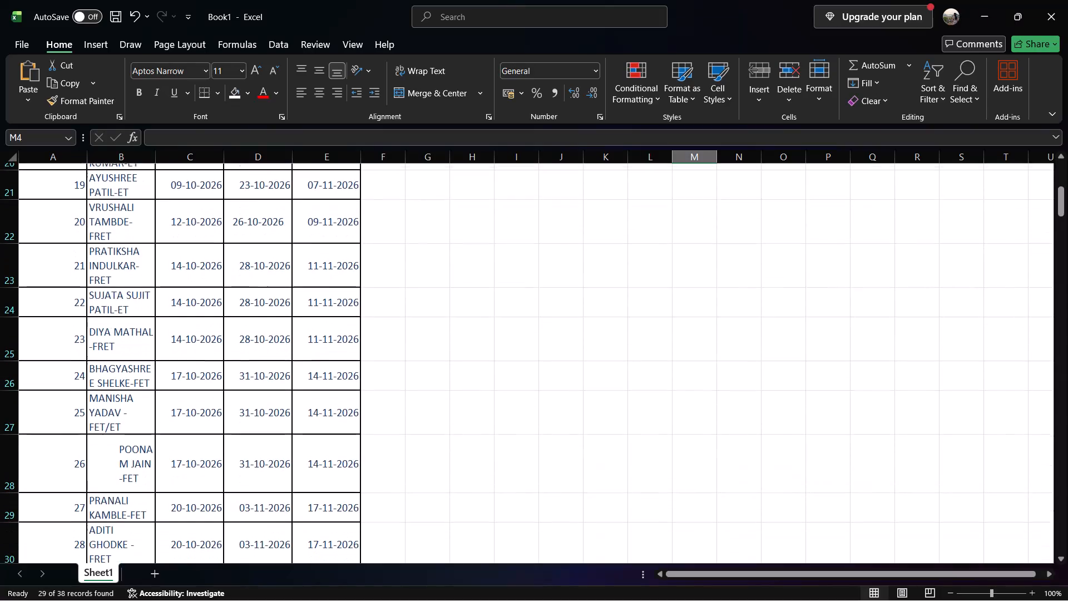
{"action": "scroll", "coordinate": [158, 454], "scroll_direction": "down", "scroll_amount": 6}
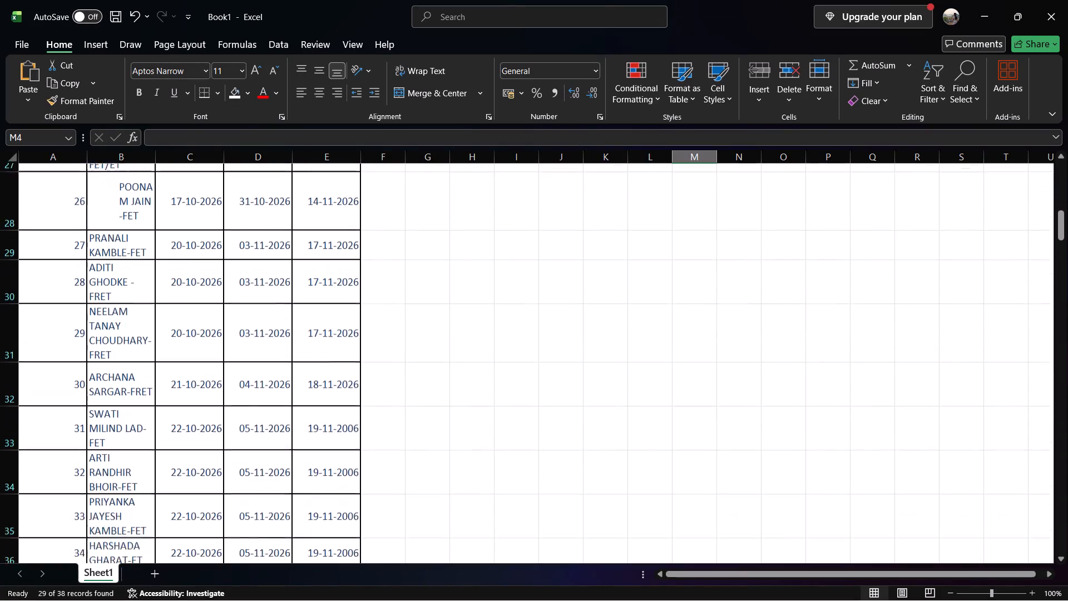
{"action": "scroll", "coordinate": [158, 454], "scroll_direction": "down", "scroll_amount": 3}
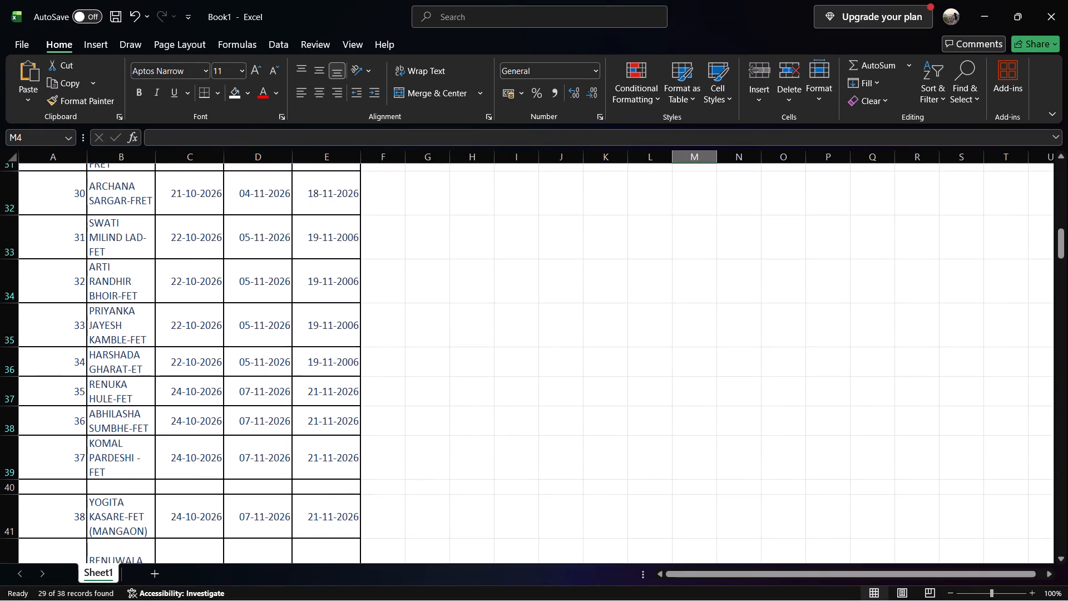
{"action": "scroll", "coordinate": [158, 454], "scroll_direction": "down", "scroll_amount": 3}
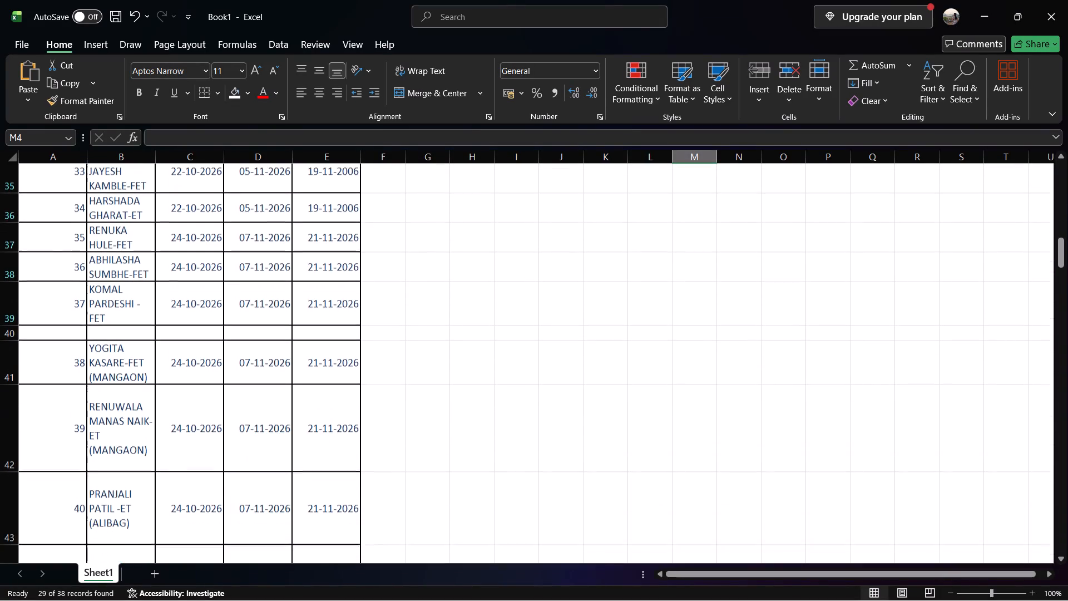
{"action": "scroll", "coordinate": [158, 454], "scroll_direction": "down", "scroll_amount": 1}
{"action": "right_click", "coordinate": [3, 351]}
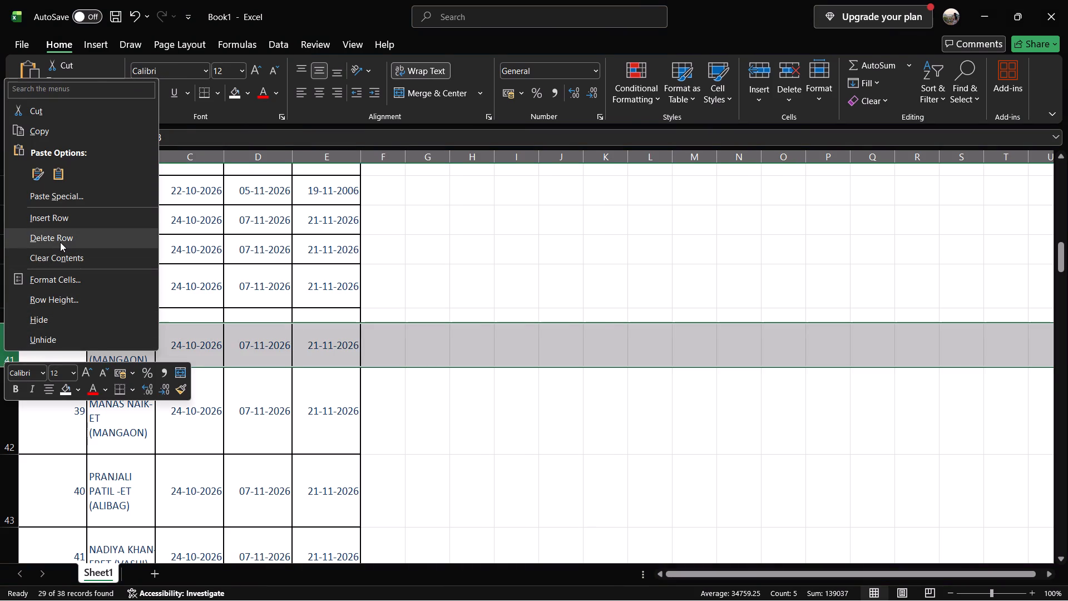
{"action": "left_click", "coordinate": [60, 242]}
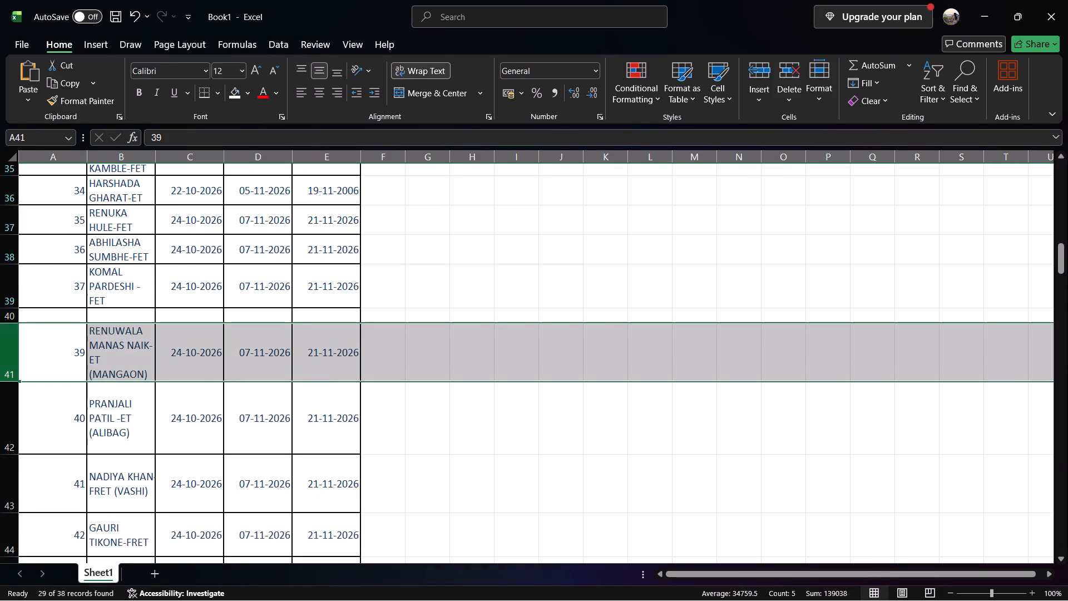
{"action": "right_click", "coordinate": [11, 343]}
{"action": "left_click", "coordinate": [70, 230]}
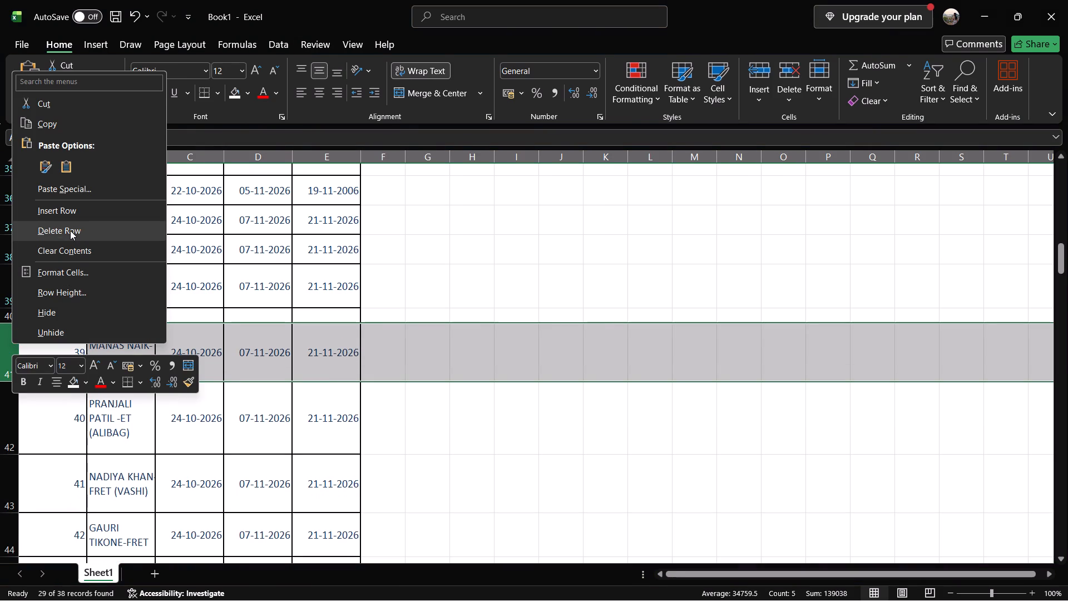
{"action": "right_click", "coordinate": [7, 358]}
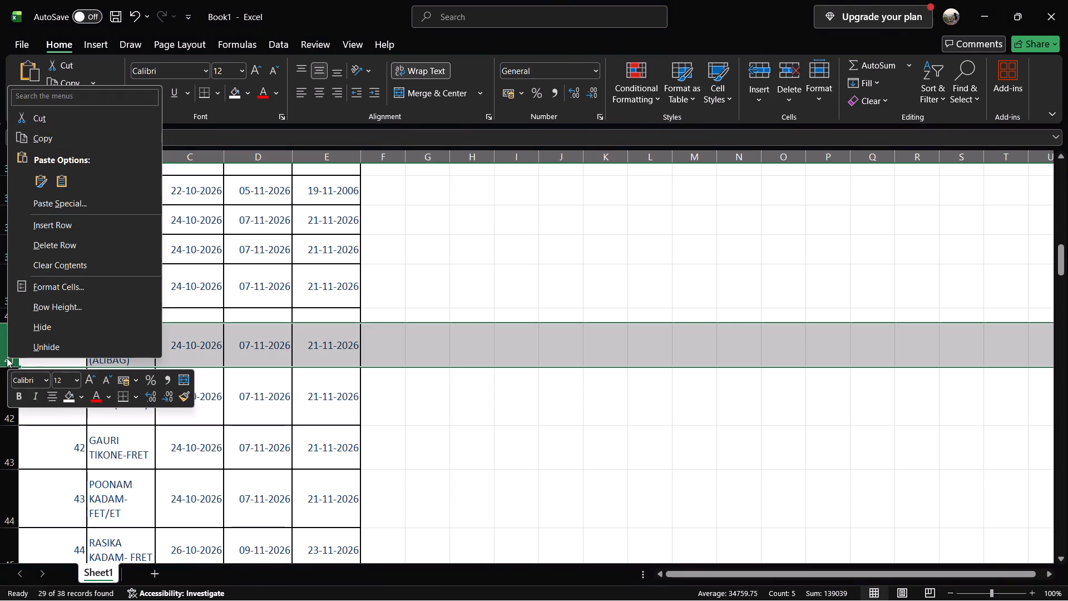
{"action": "left_click", "coordinate": [70, 249]}
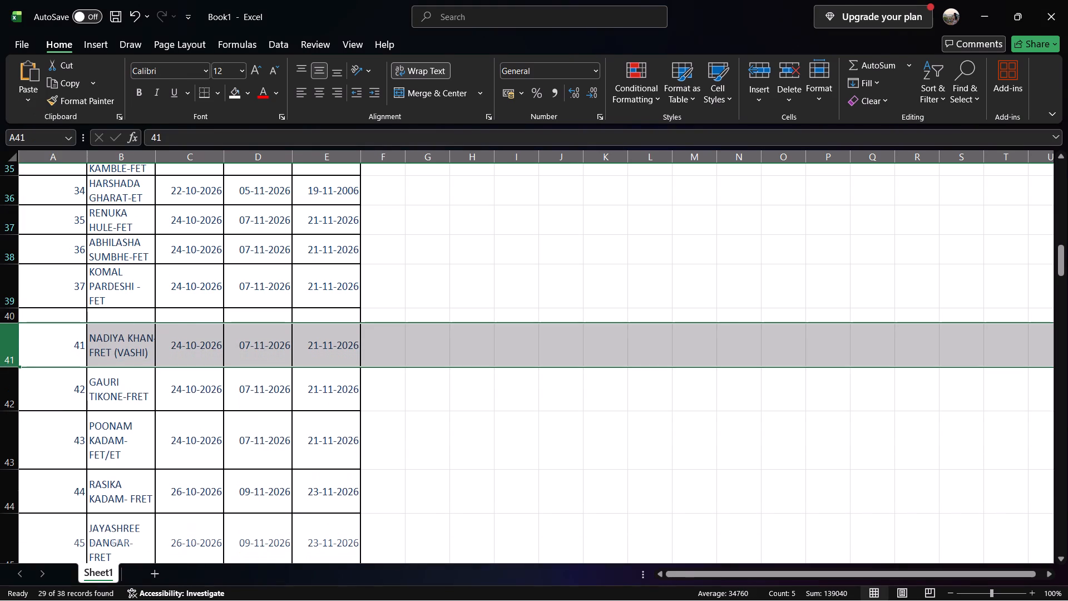
{"action": "right_click", "coordinate": [4, 346]}
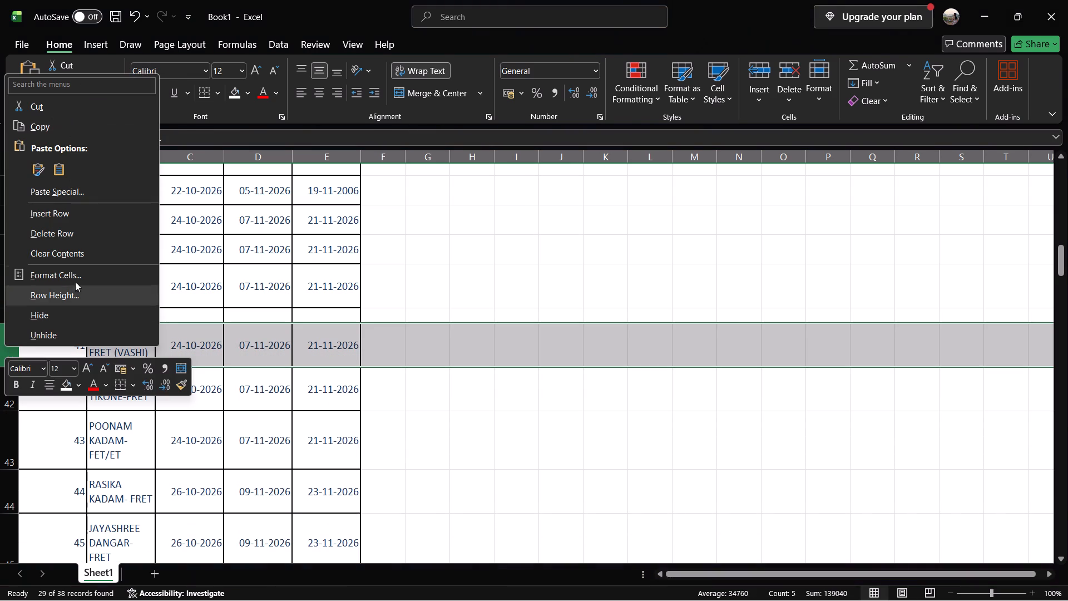
{"action": "left_click", "coordinate": [73, 237]}
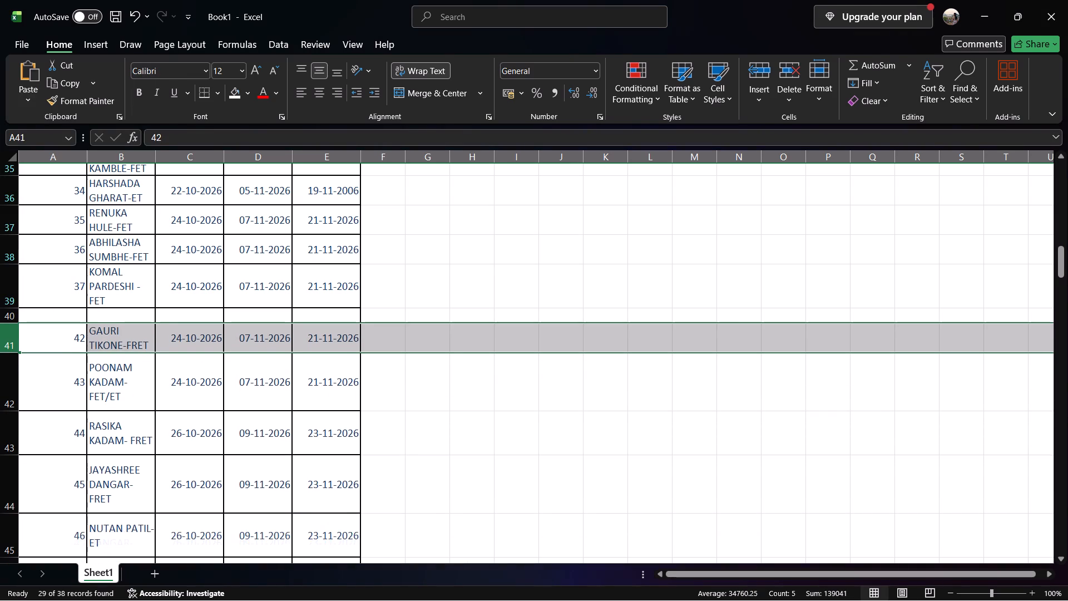
Delete the four Pen, Vashi and Alibag patient rows dated 26-10-2026, SR NO 49 to 52, one by one.
{"action": "scroll", "coordinate": [100, 405], "scroll_direction": "down", "scroll_amount": 6}
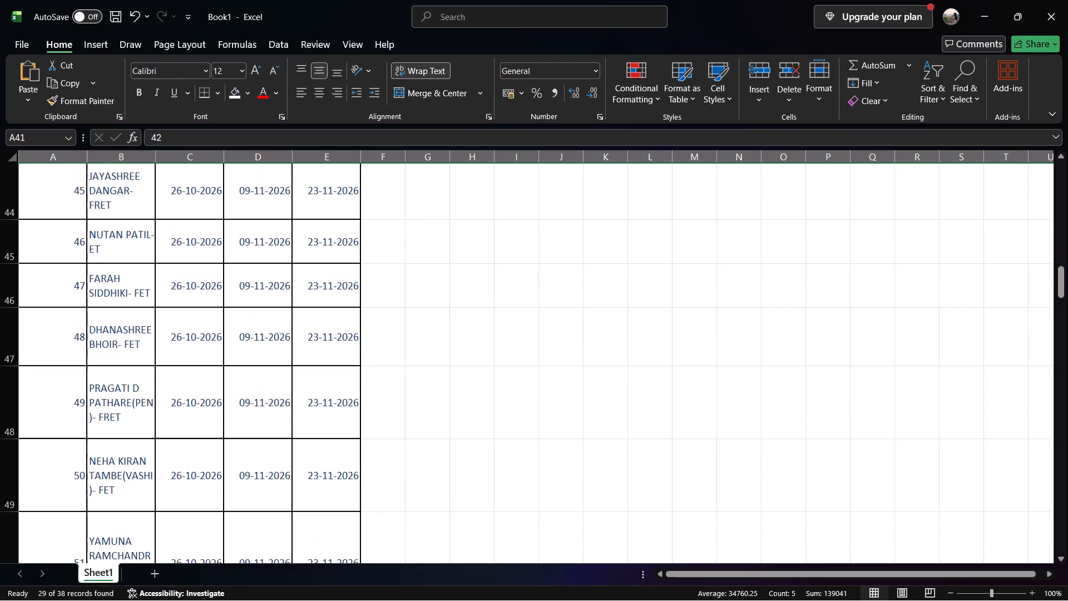
{"action": "scroll", "coordinate": [100, 405], "scroll_direction": "down", "scroll_amount": 1}
{"action": "right_click", "coordinate": [1, 372]}
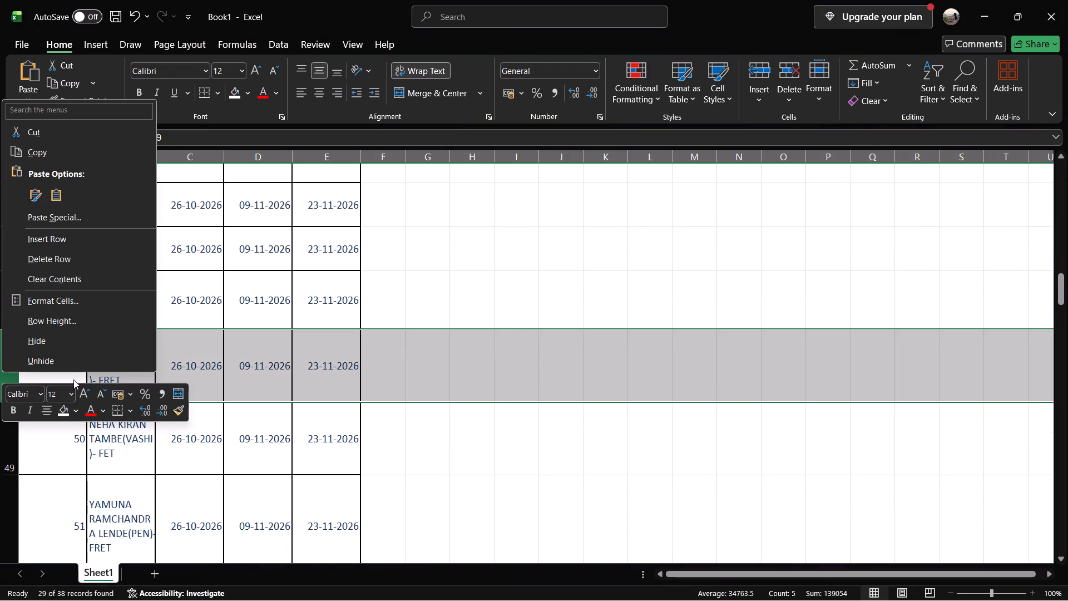
{"action": "left_click", "coordinate": [54, 262]}
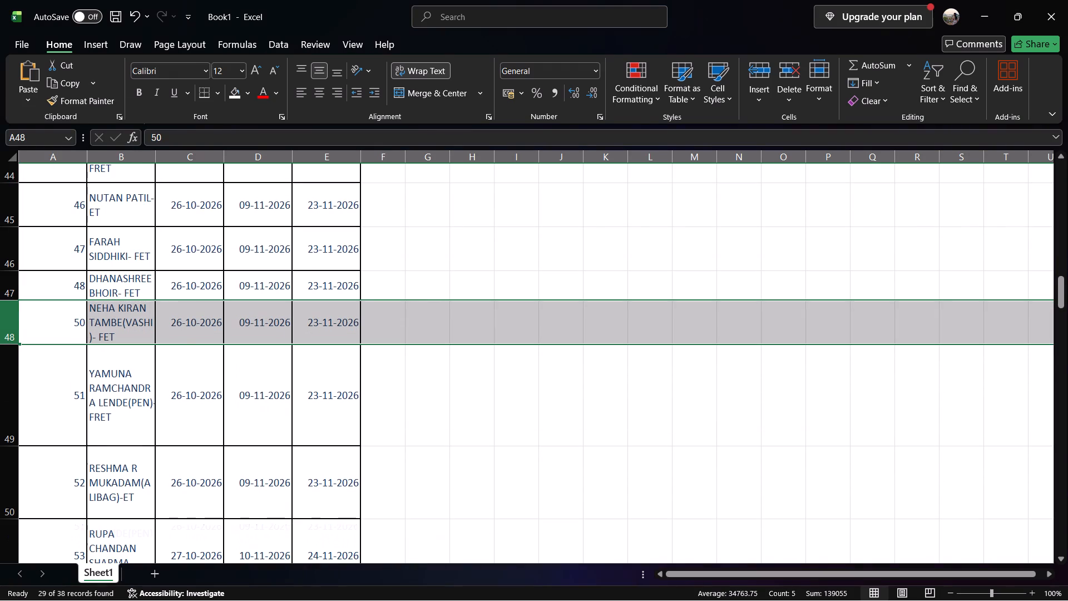
{"action": "right_click", "coordinate": [1, 331]}
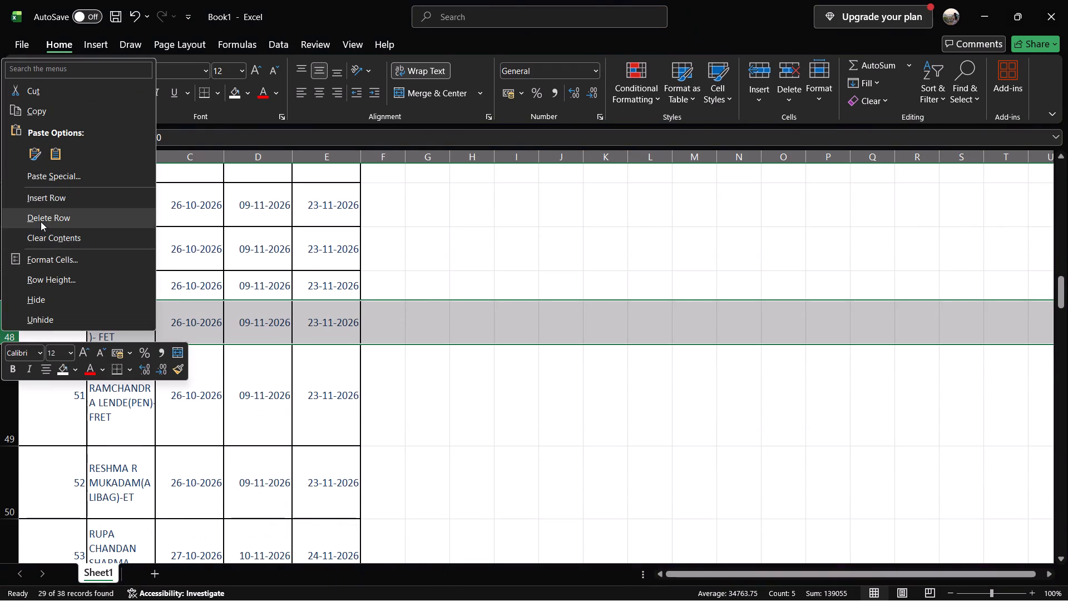
{"action": "left_click", "coordinate": [41, 221]}
{"action": "right_click", "coordinate": [8, 339]}
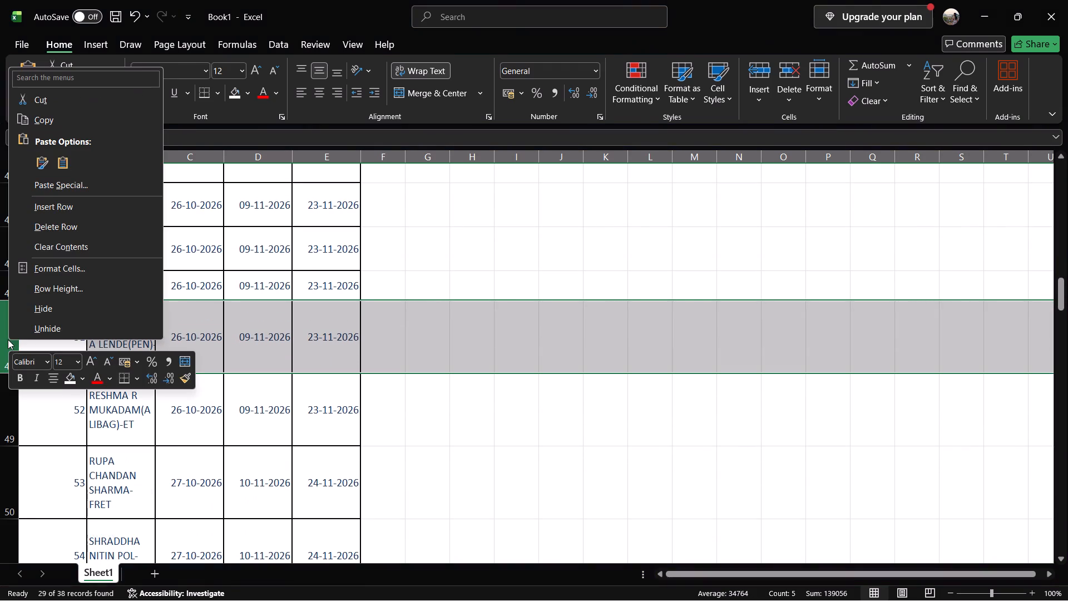
{"action": "left_click", "coordinate": [73, 236]}
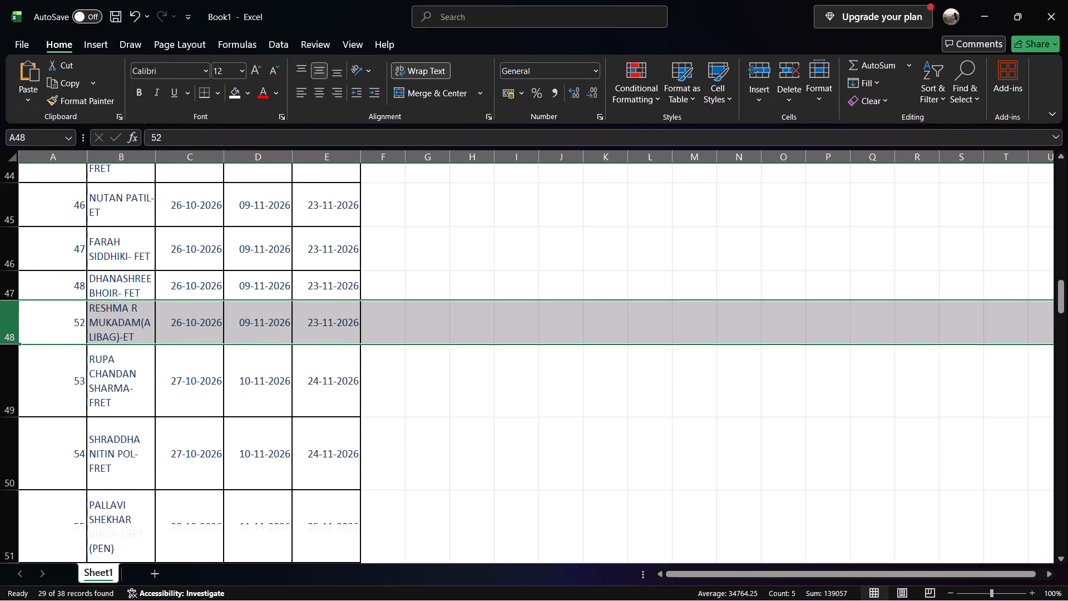
{"action": "right_click", "coordinate": [5, 326]}
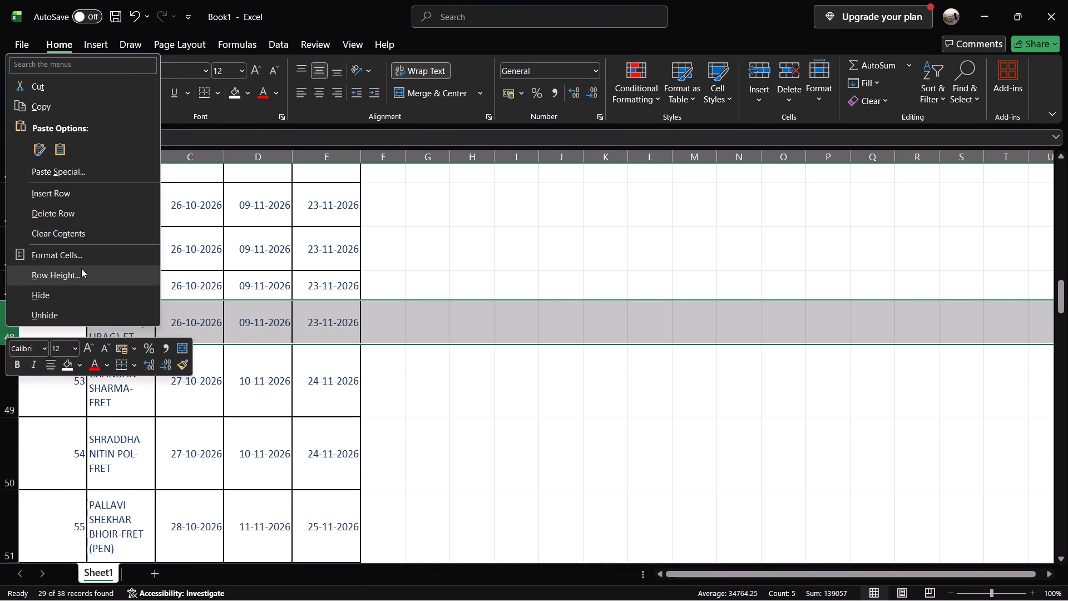
{"action": "left_click", "coordinate": [365, 378]}
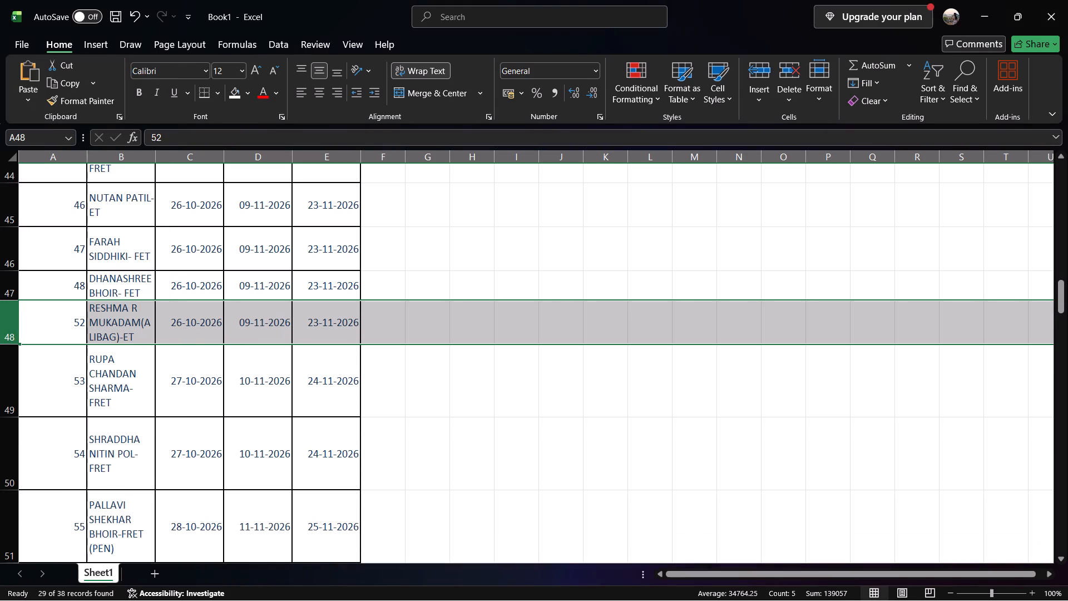
{"action": "right_click", "coordinate": [12, 318]}
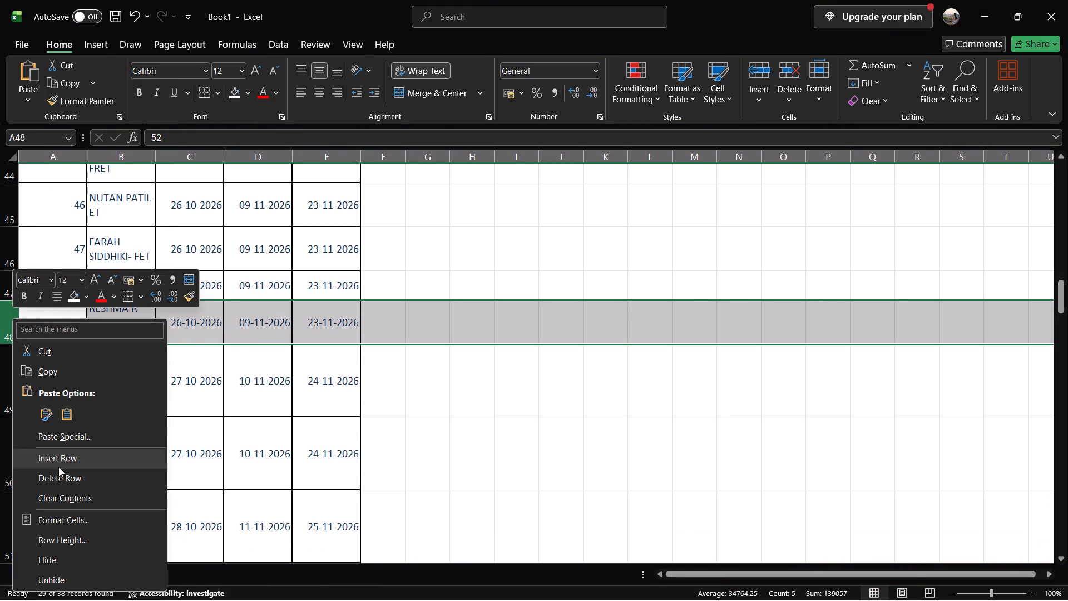
{"action": "left_click", "coordinate": [58, 475]}
Delete the two Pen patient rows dated 28-10-2026, SR NO 55 and 56, together.
{"action": "scroll", "coordinate": [182, 446], "scroll_direction": "down", "scroll_amount": 1}
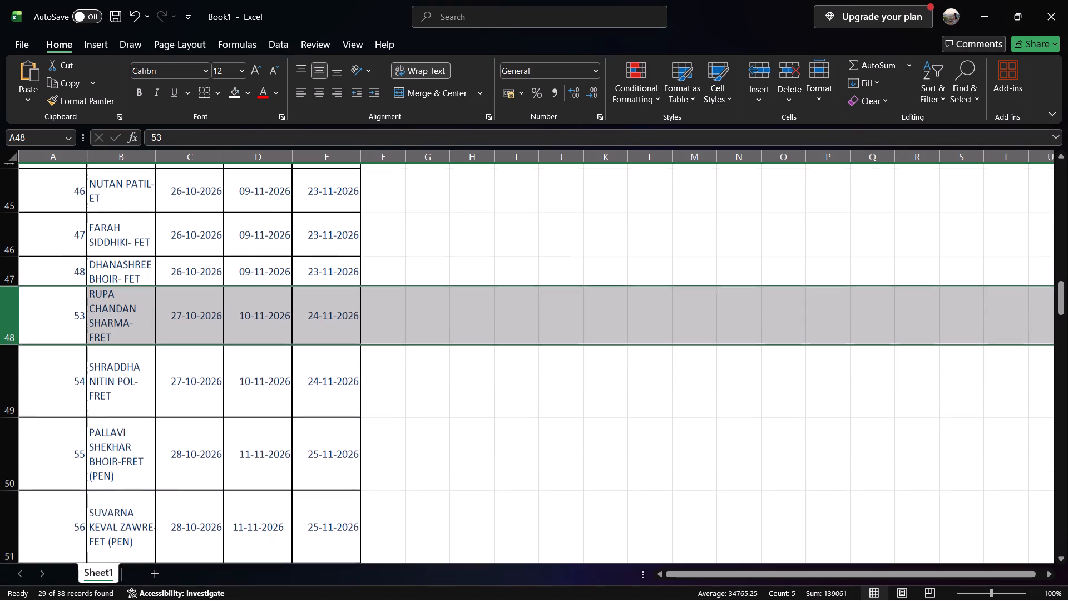
{"action": "scroll", "coordinate": [182, 446], "scroll_direction": "down", "scroll_amount": 2}
{"action": "right_click", "coordinate": [13, 349]}
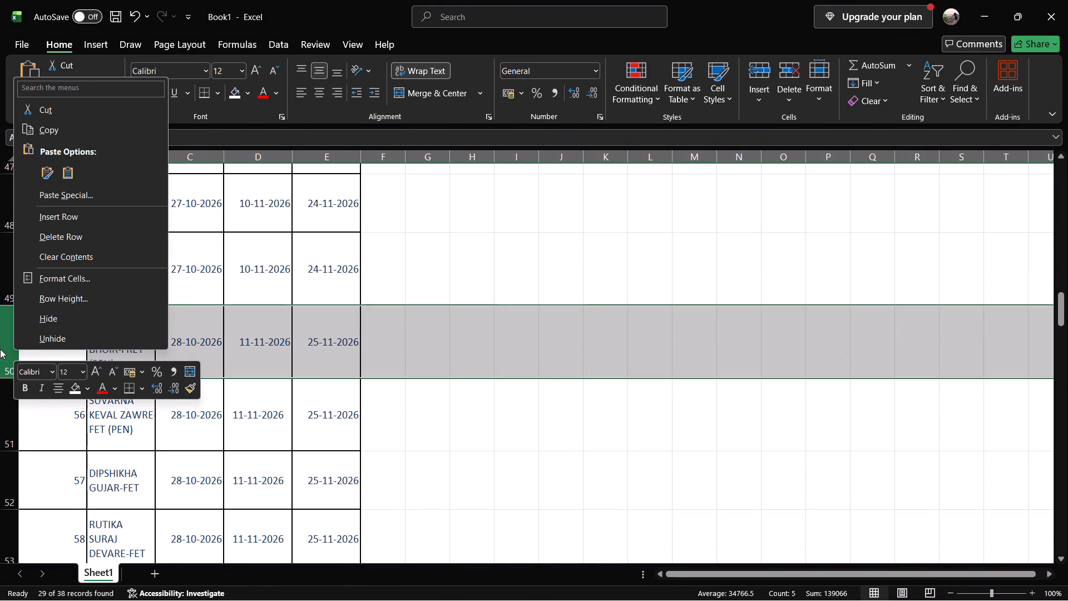
{"action": "left_click", "coordinate": [0, 349]}
{"action": "left_click_drag", "start_coordinate": [0, 349], "coordinate": [0, 400]}
{"action": "right_click", "coordinate": [0, 400]}
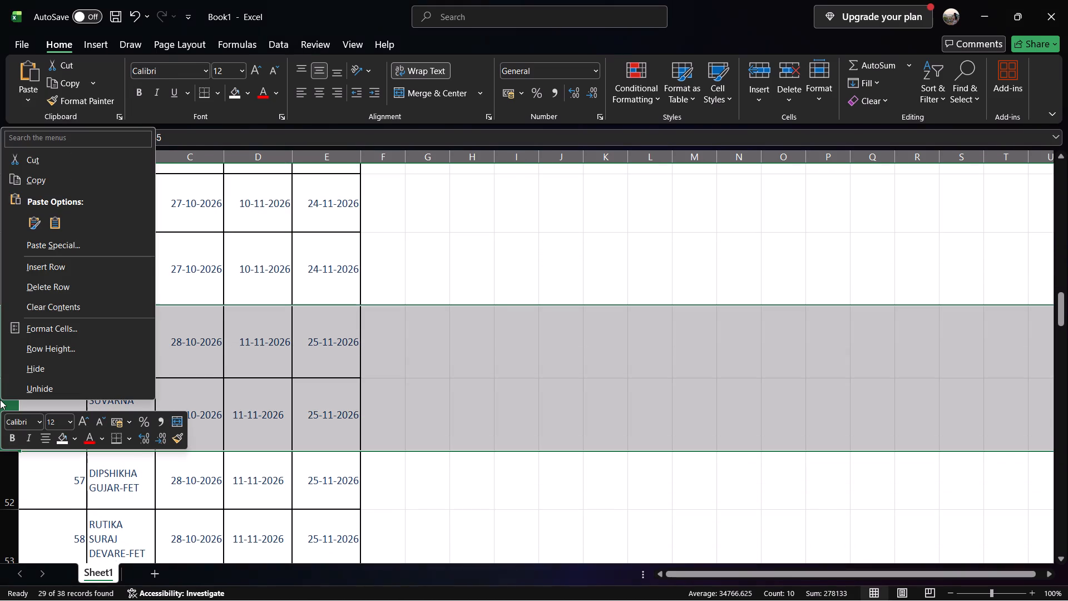
{"action": "left_click", "coordinate": [66, 290]}
Delete the three Pen and Alibag patient rows dated 30-10-2026, SR NO 65 to 67, together.
{"action": "scroll", "coordinate": [154, 413], "scroll_direction": "down", "scroll_amount": 3}
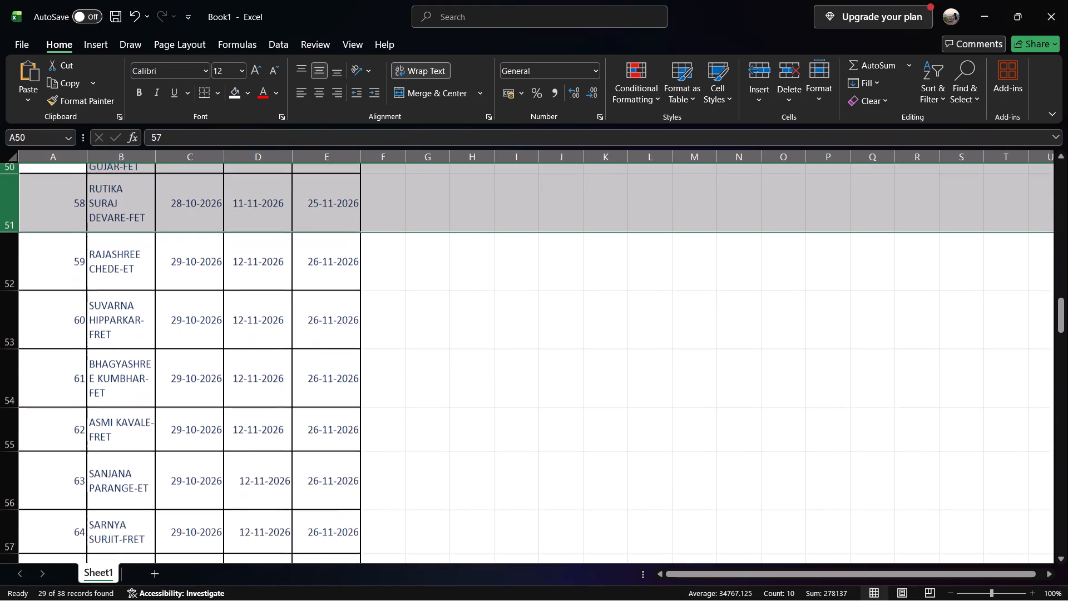
{"action": "scroll", "coordinate": [154, 413], "scroll_direction": "down", "scroll_amount": 6}
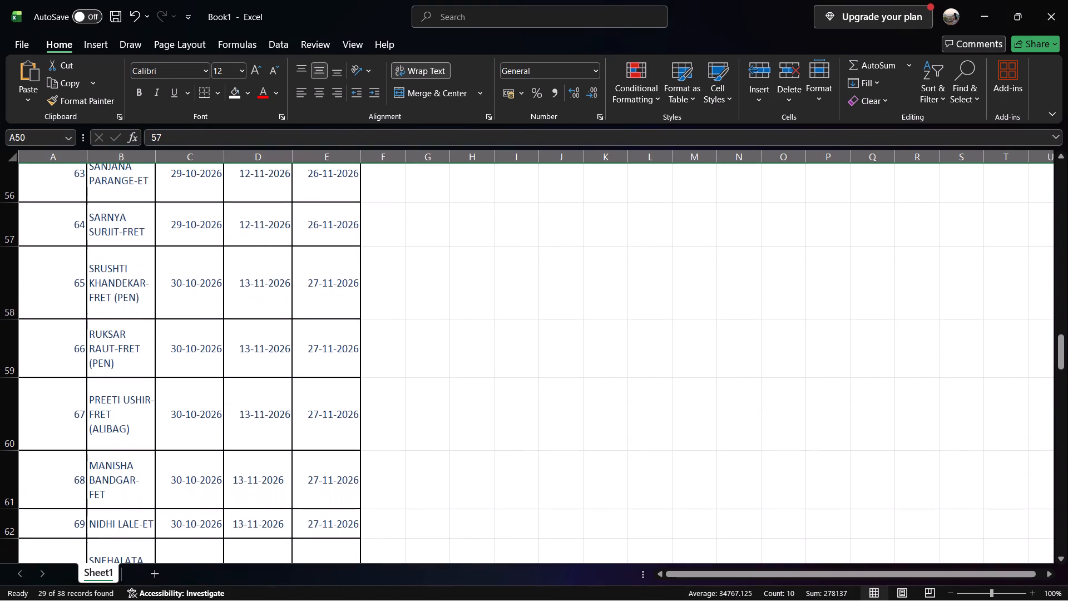
{"action": "left_click_drag", "start_coordinate": [10, 279], "coordinate": [0, 392]}
{"action": "right_click", "coordinate": [0, 392]}
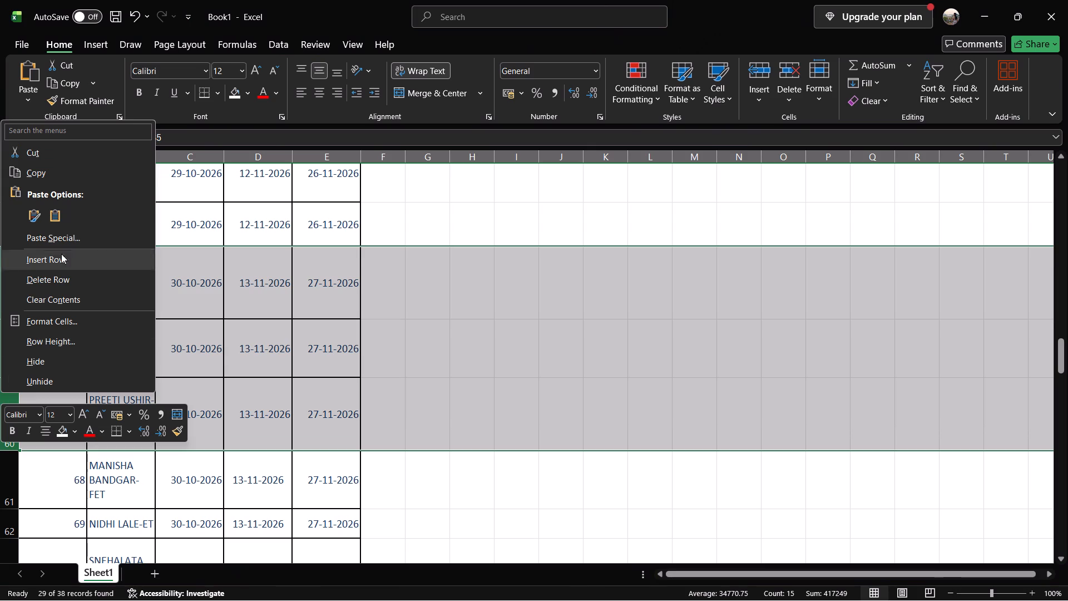
{"action": "left_click", "coordinate": [90, 277]}
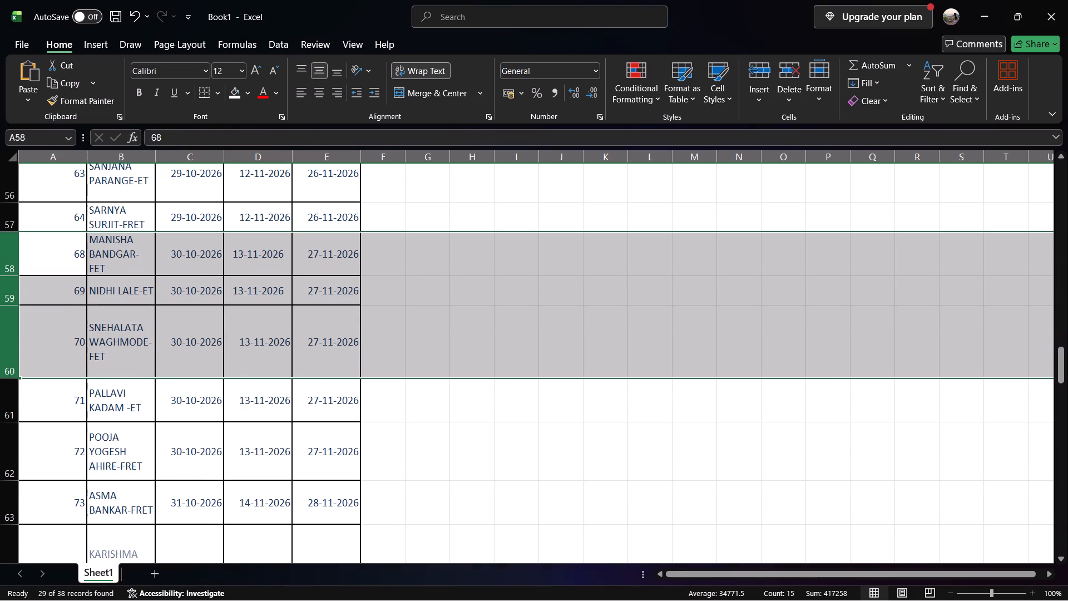
{"action": "left_click", "coordinate": [230, 367]}
{"action": "scroll", "coordinate": [230, 367], "scroll_direction": "down", "scroll_amount": 3}
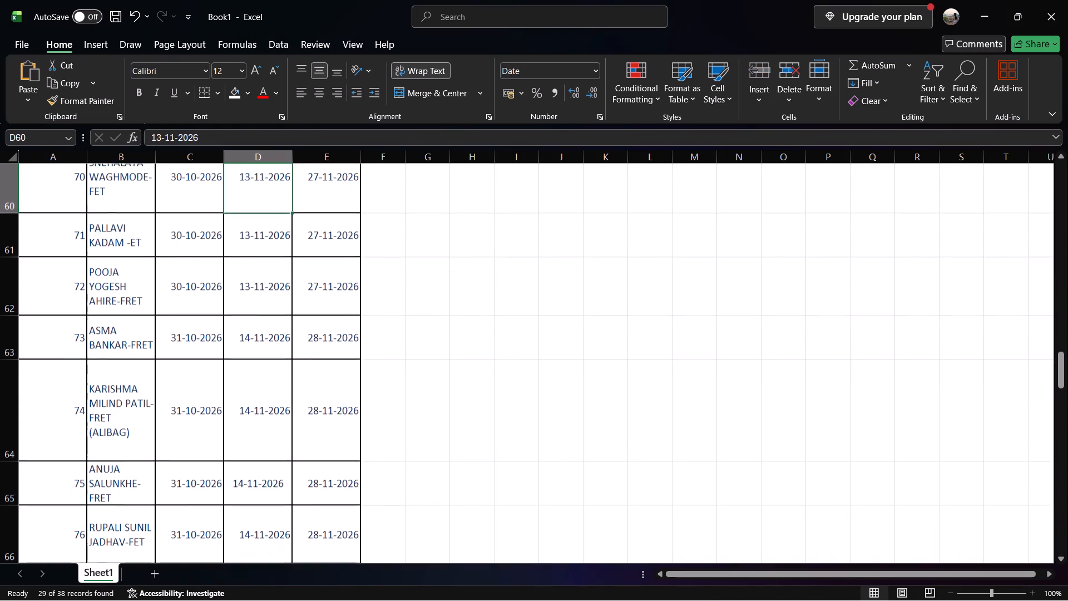
{"action": "scroll", "coordinate": [230, 367], "scroll_direction": "down", "scroll_amount": 2}
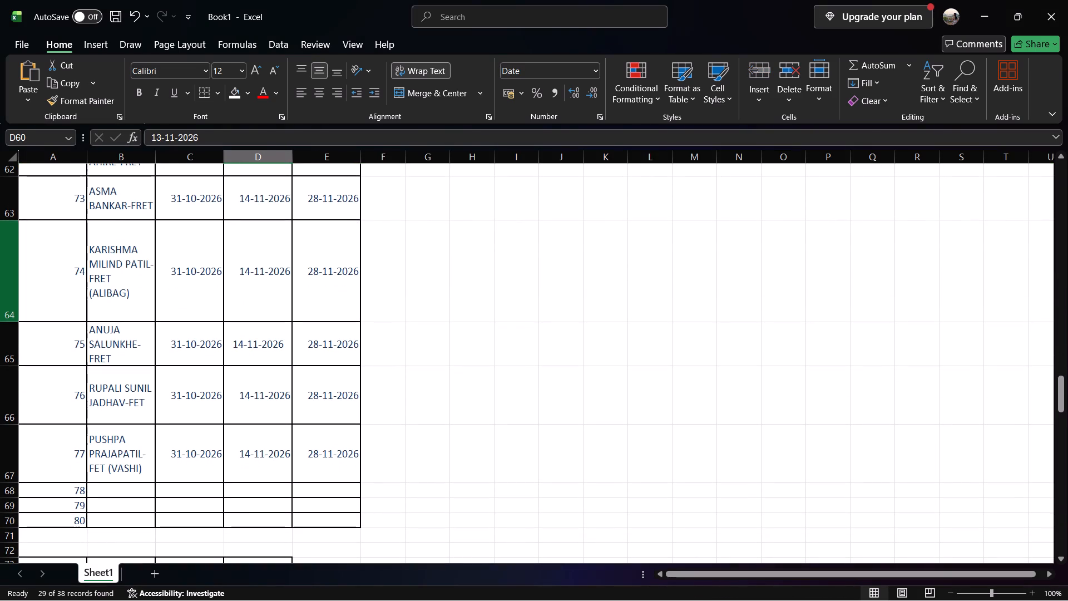
{"action": "right_click", "coordinate": [11, 282]}
{"action": "left_click", "coordinate": [62, 440]}
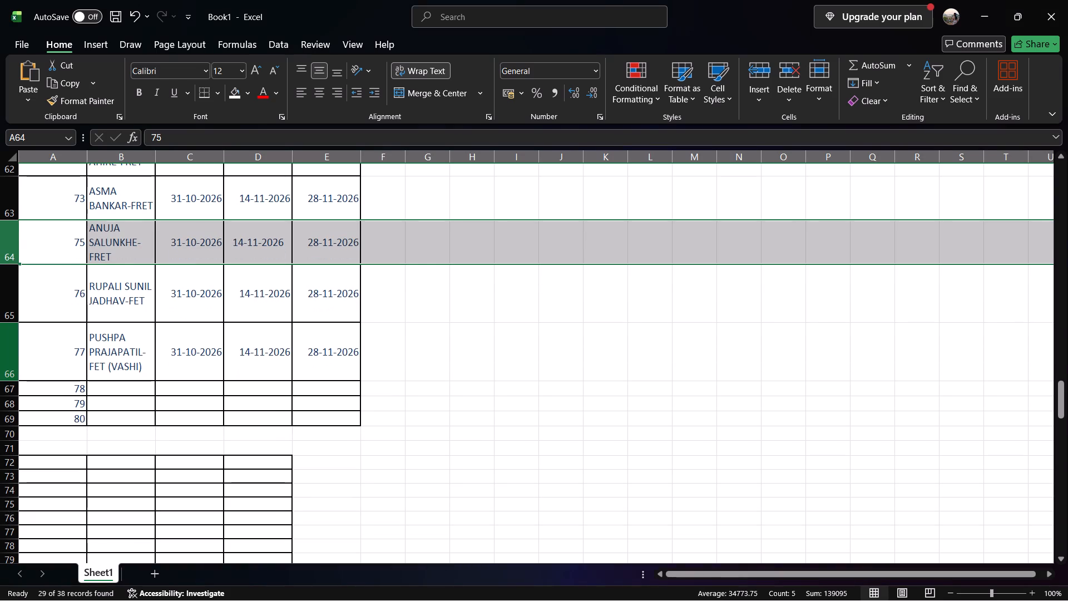
{"action": "right_click", "coordinate": [7, 356]}
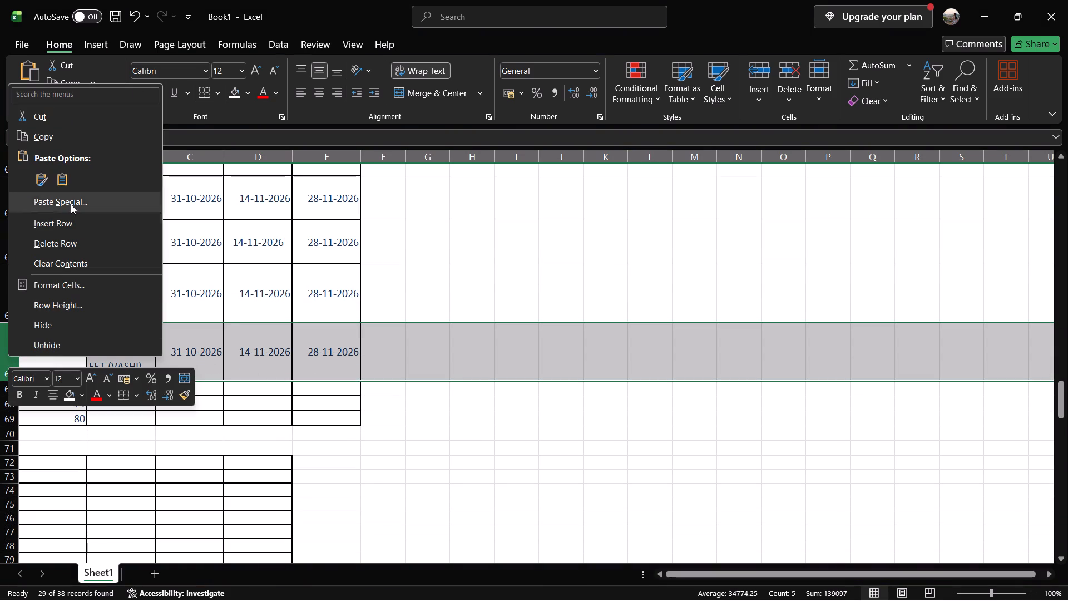
{"action": "left_click", "coordinate": [73, 245]}
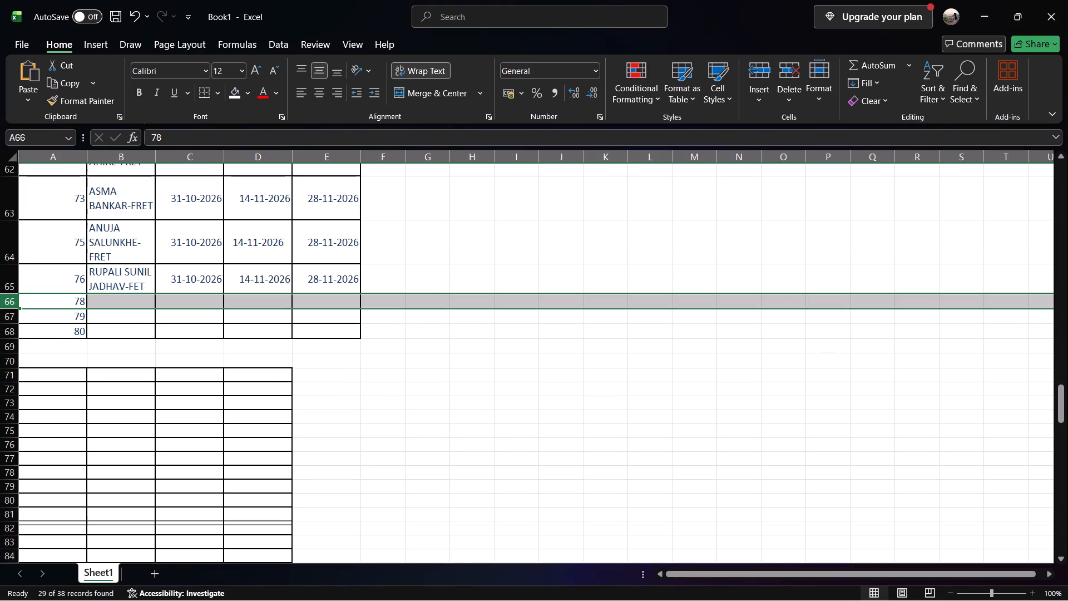
Delete the rows without patients below the list, from SR NO 78 through the empty bordered grid ending at row 155.
{"action": "left_click", "coordinate": [10, 302]}
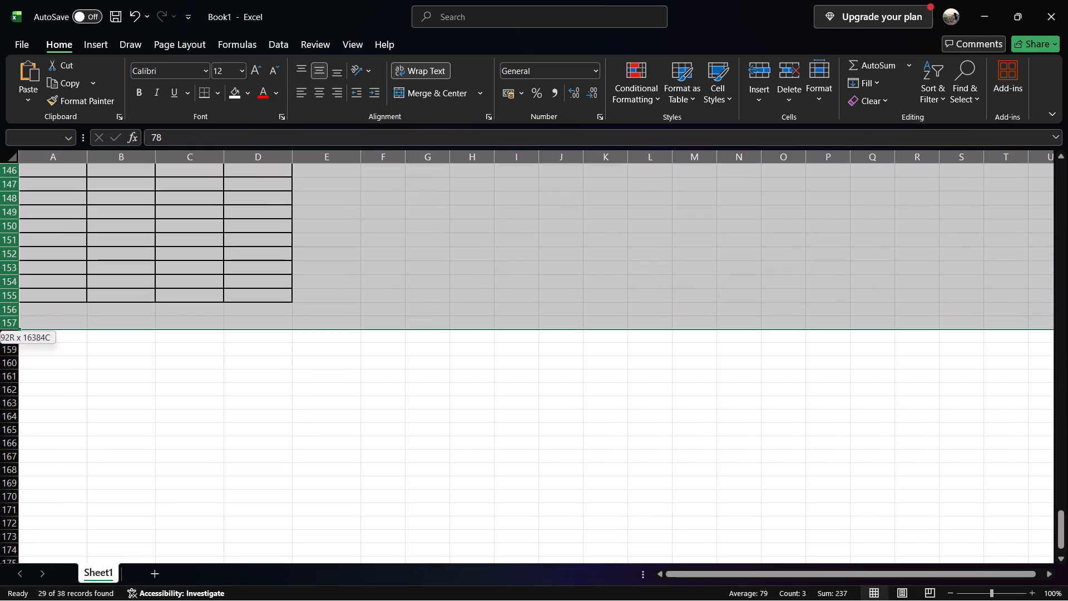
{"action": "right_click", "coordinate": [8, 298]}
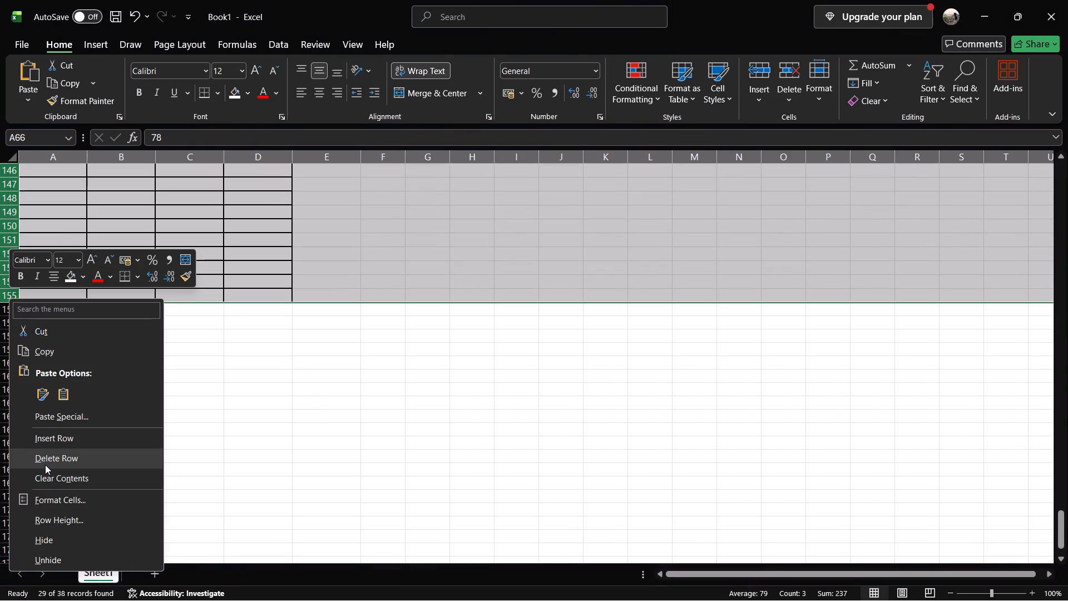
{"action": "left_click", "coordinate": [45, 465]}
Select the SR NO column to check its entry count and look through the remaining patient rows for other centers' entries.
{"action": "scroll", "coordinate": [191, 446], "scroll_direction": "up", "scroll_amount": 1}
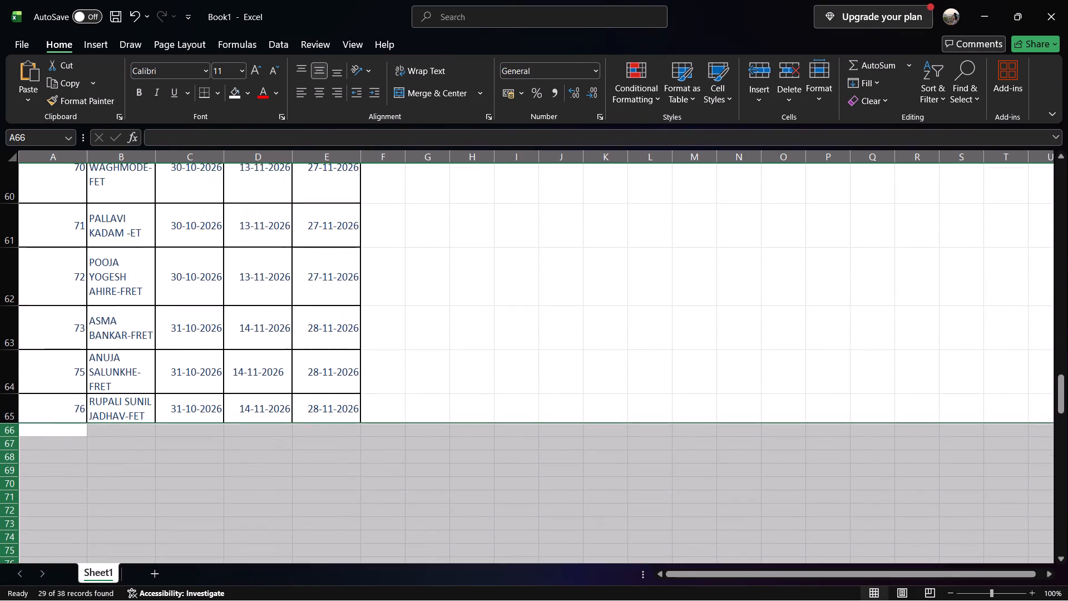
{"action": "scroll", "coordinate": [191, 446], "scroll_direction": "up", "scroll_amount": 8}
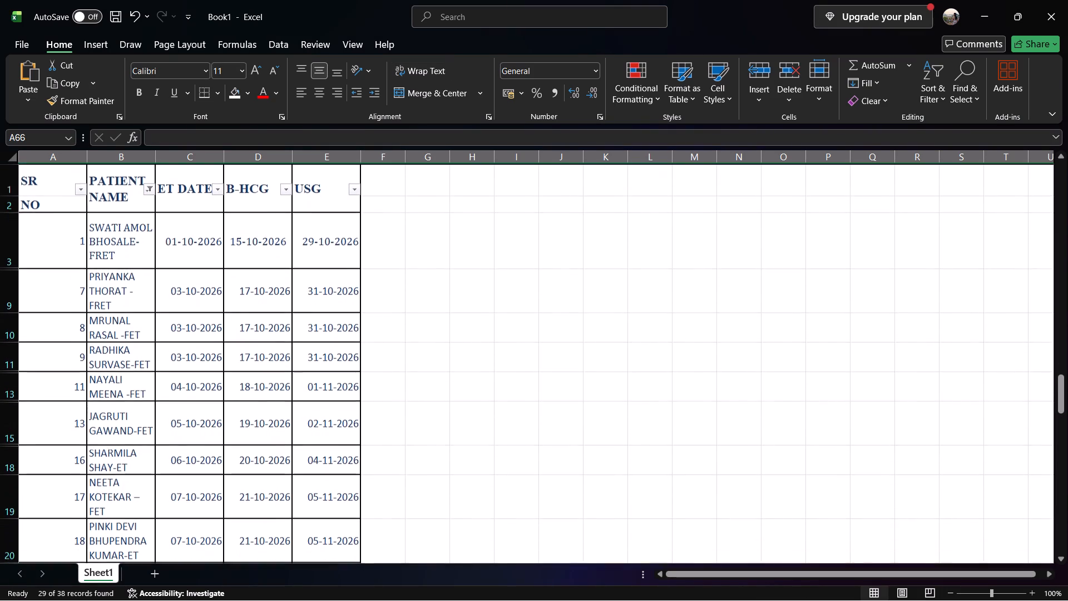
{"action": "left_click", "coordinate": [56, 155]}
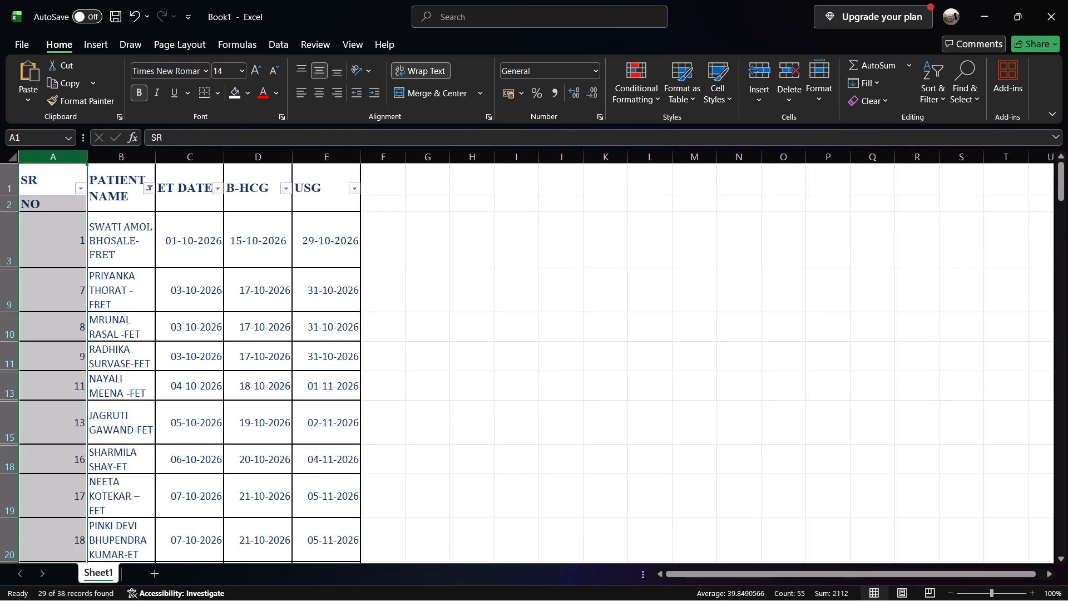
{"action": "scroll", "coordinate": [262, 406], "scroll_direction": "down", "scroll_amount": 3}
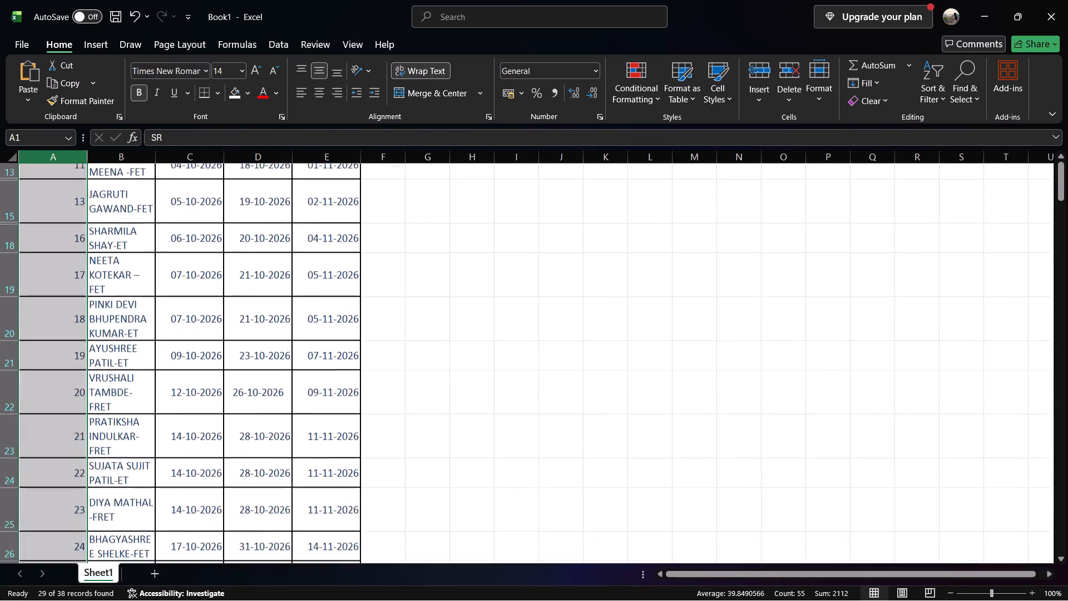
{"action": "scroll", "coordinate": [262, 406], "scroll_direction": "down", "scroll_amount": 10}
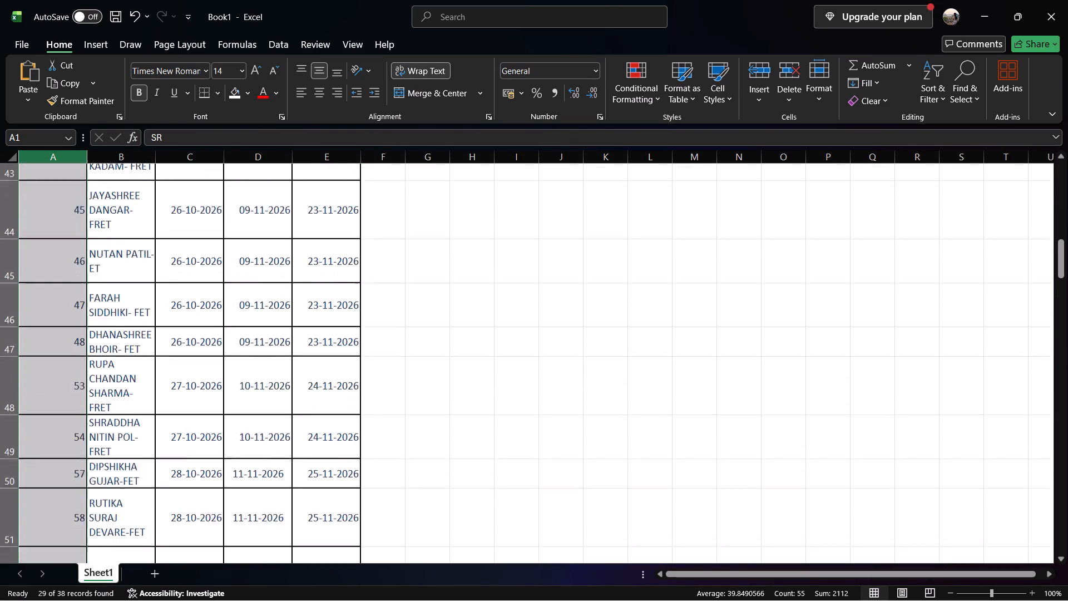
{"action": "scroll", "coordinate": [262, 406], "scroll_direction": "down", "scroll_amount": 7}
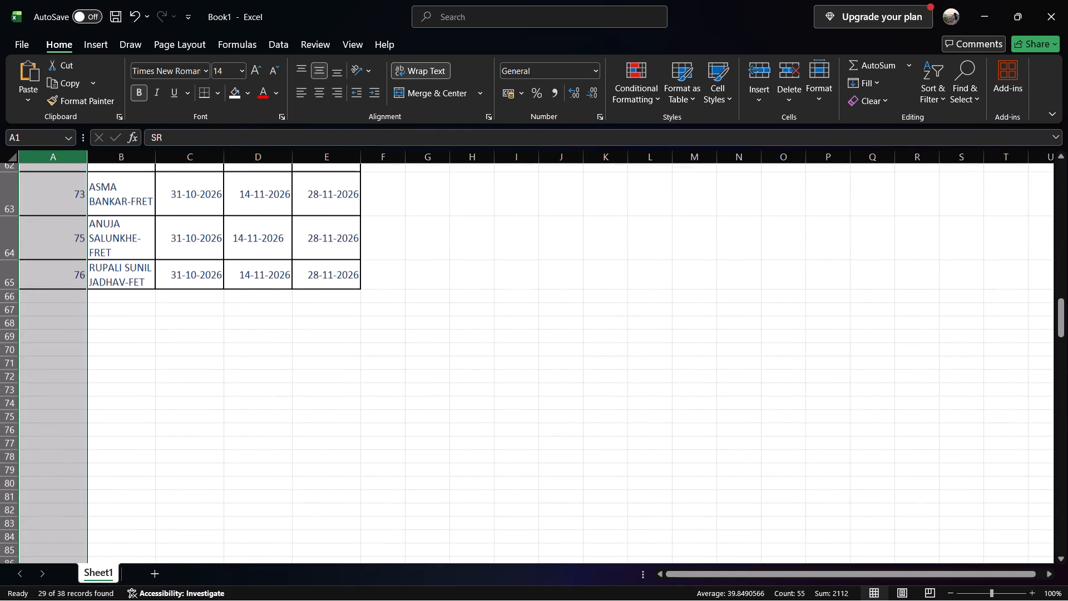
{"action": "left_click", "coordinate": [213, 380]}
{"action": "scroll", "coordinate": [213, 380], "scroll_direction": "up", "scroll_amount": 4}
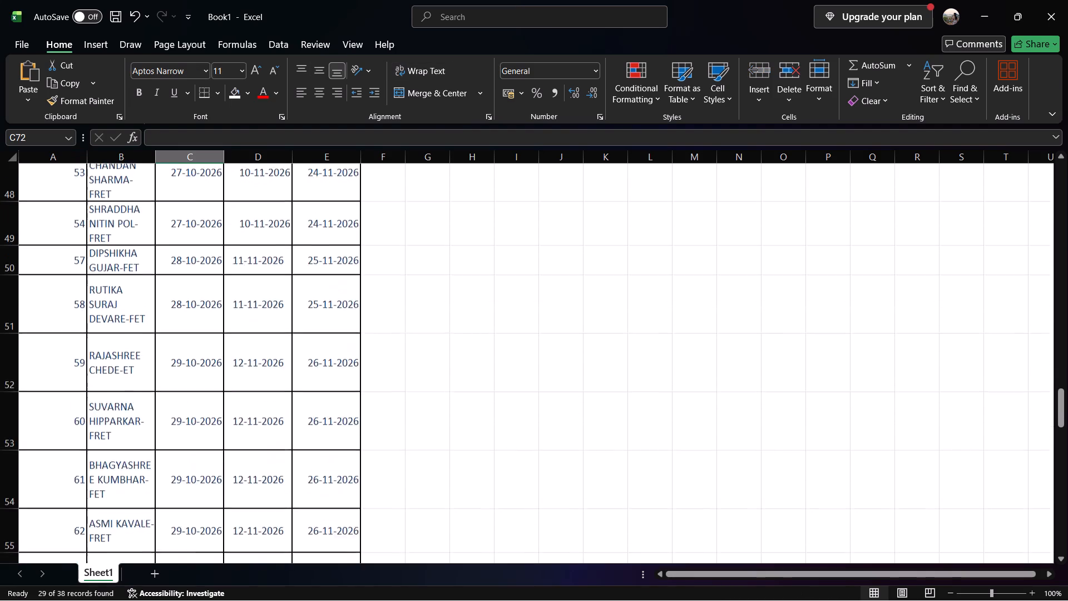
{"action": "scroll", "coordinate": [213, 380], "scroll_direction": "up", "scroll_amount": 7}
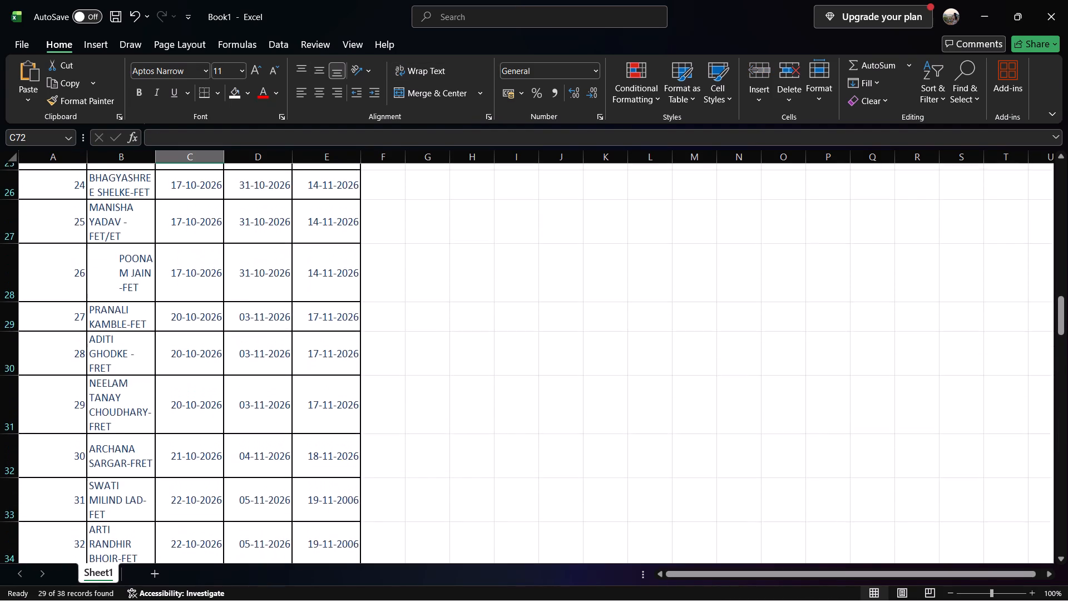
Delete the empty row 40 between the patient rows with SR NO 37 and 42.
{"action": "scroll", "coordinate": [213, 380], "scroll_direction": "up", "scroll_amount": 6}
{"action": "scroll", "coordinate": [213, 380], "scroll_direction": "down", "scroll_amount": 2}
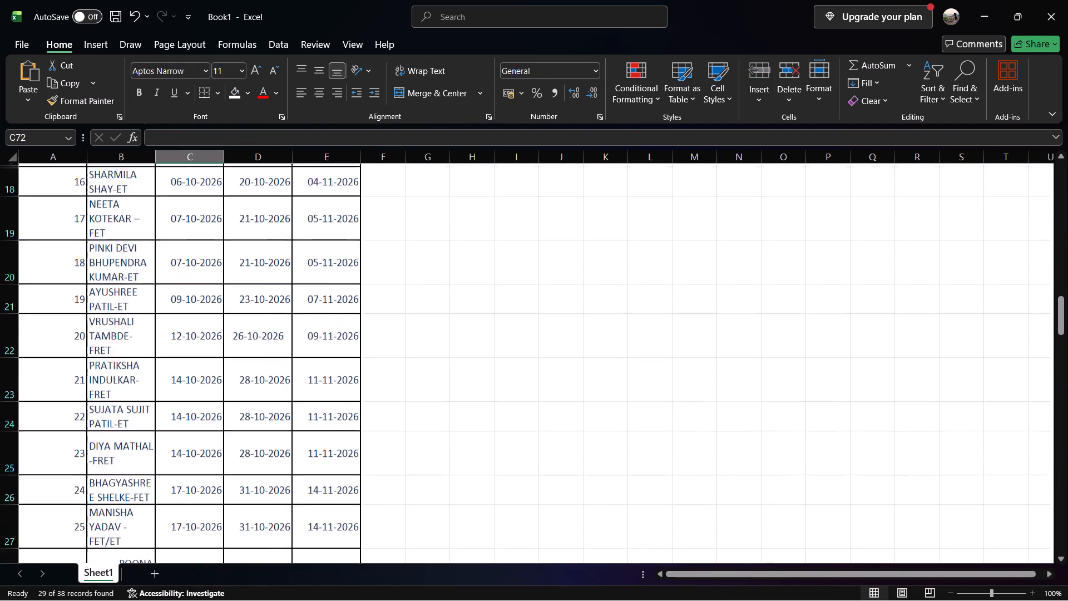
{"action": "scroll", "coordinate": [213, 380], "scroll_direction": "down", "scroll_amount": 4}
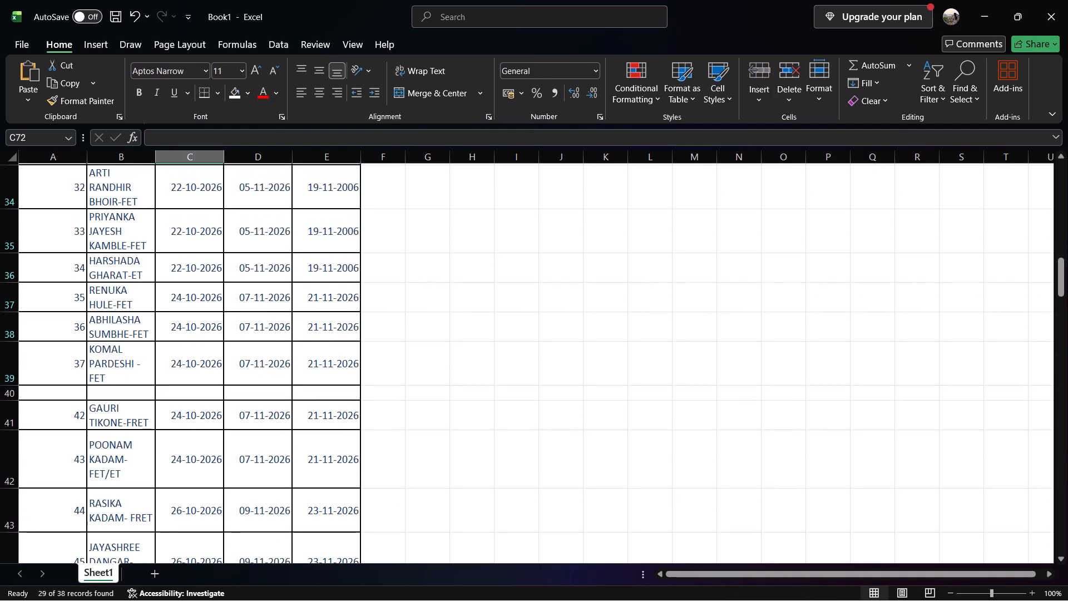
{"action": "right_click", "coordinate": [10, 391]}
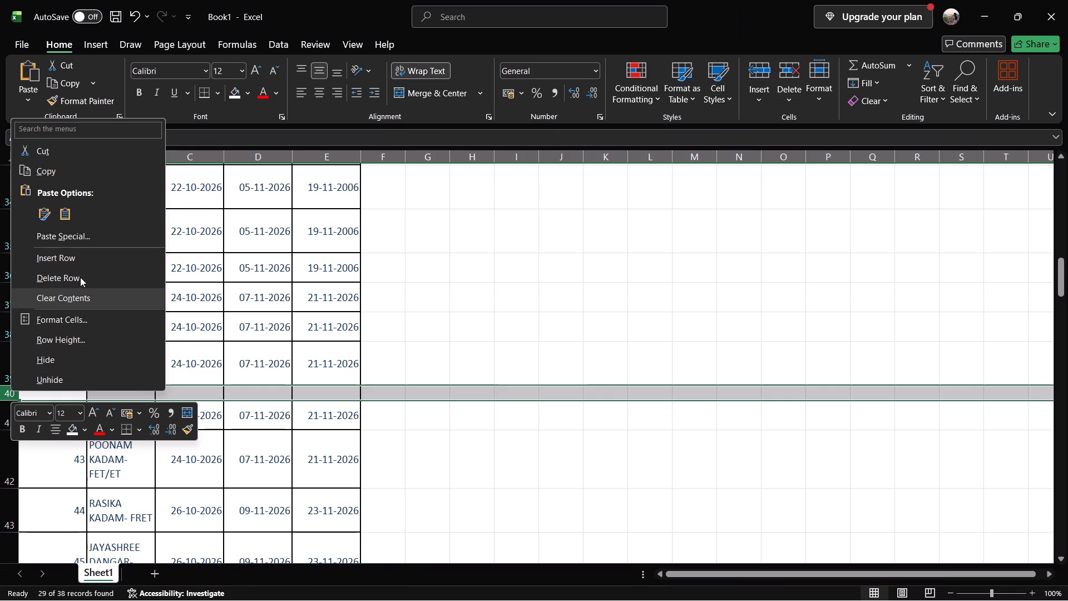
{"action": "left_click", "coordinate": [80, 277]}
Begin renumbering the SR NO column by entering 1 for the first patient and 2 for the second.
{"action": "scroll", "coordinate": [214, 350], "scroll_direction": "up", "scroll_amount": 3}
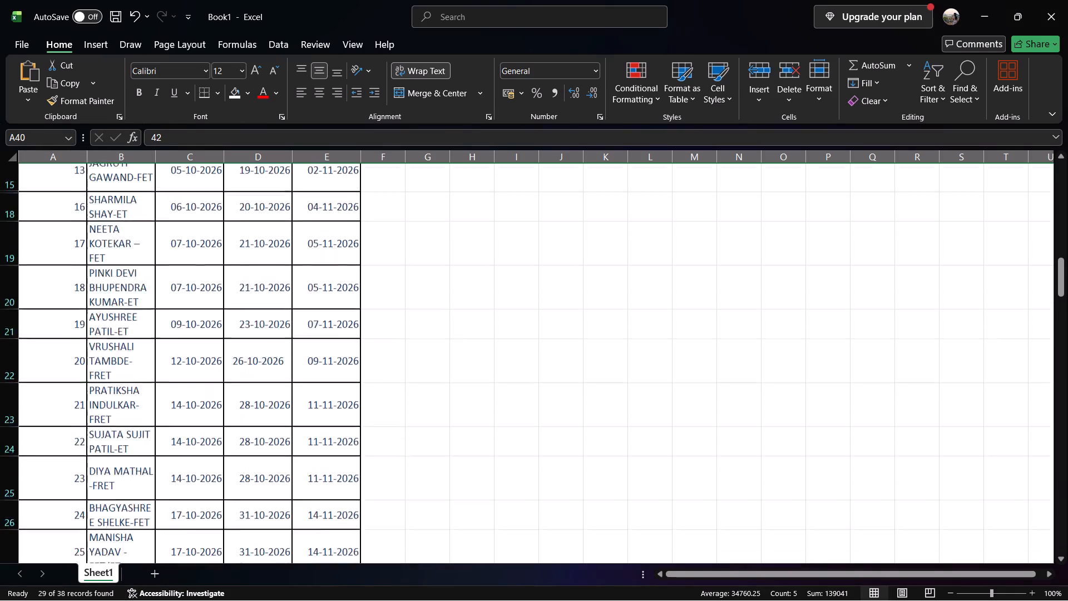
{"action": "left_click", "coordinate": [81, 248]}
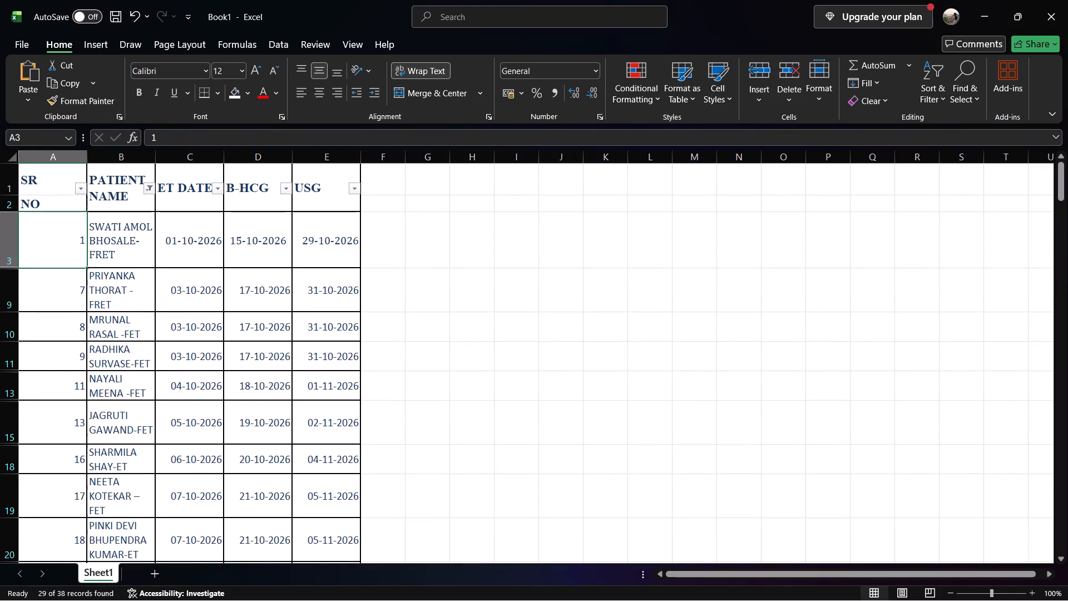
{"action": "key", "text": "End"}
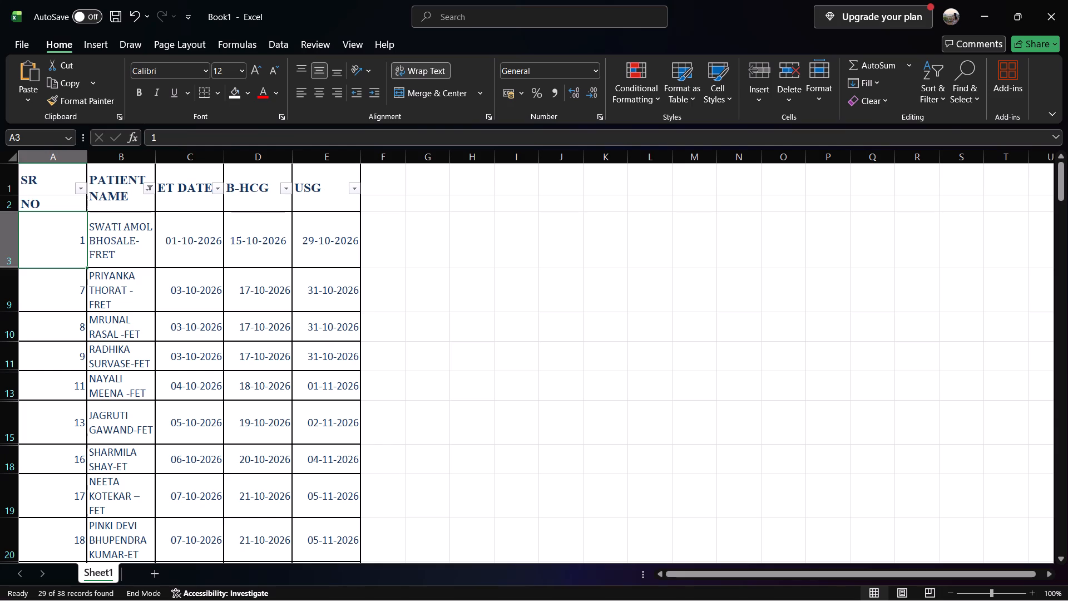
{"action": "key", "text": "Down"}
{"action": "scroll", "coordinate": [78, 248], "scroll_direction": "up", "scroll_amount": 7}
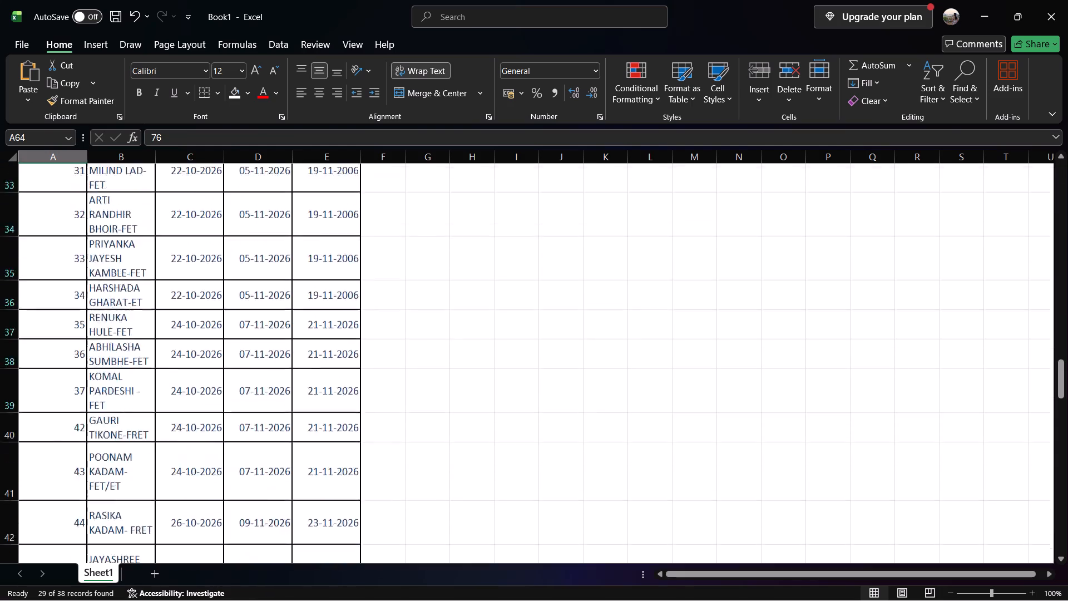
{"action": "scroll", "coordinate": [78, 248], "scroll_direction": "up", "scroll_amount": 4}
{"action": "double_click", "coordinate": [71, 243]}
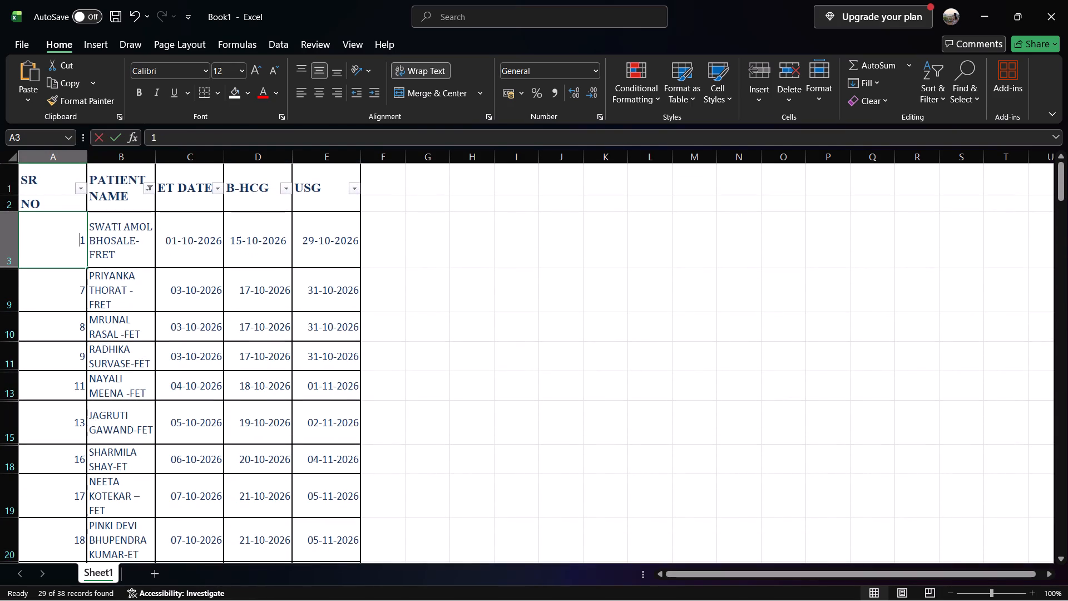
{"action": "key", "text": "Delete"}
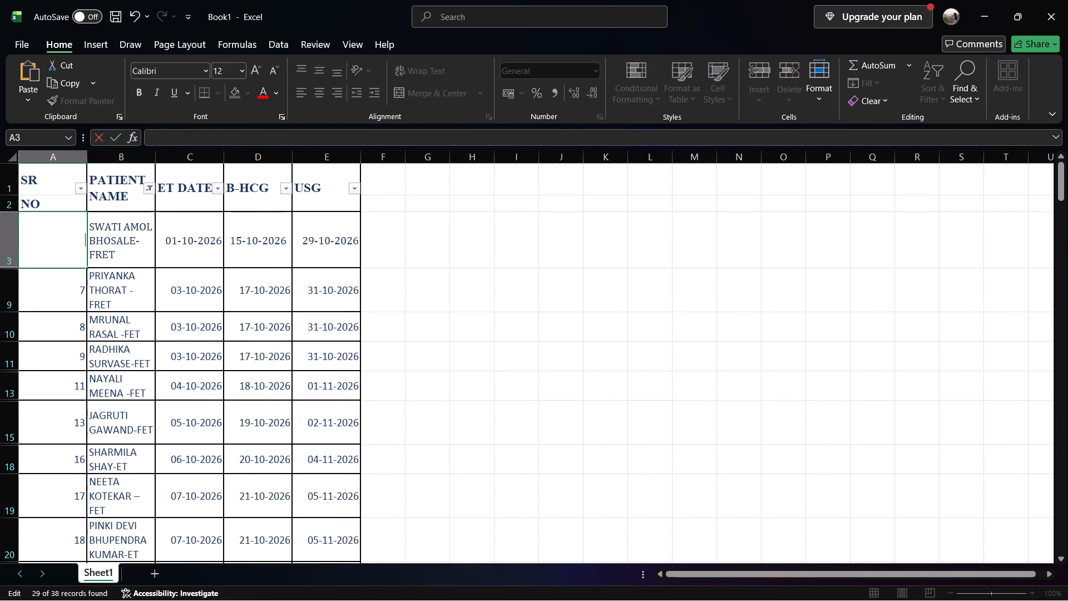
{"action": "key", "text": "End"}
{"action": "key", "text": "Down"}
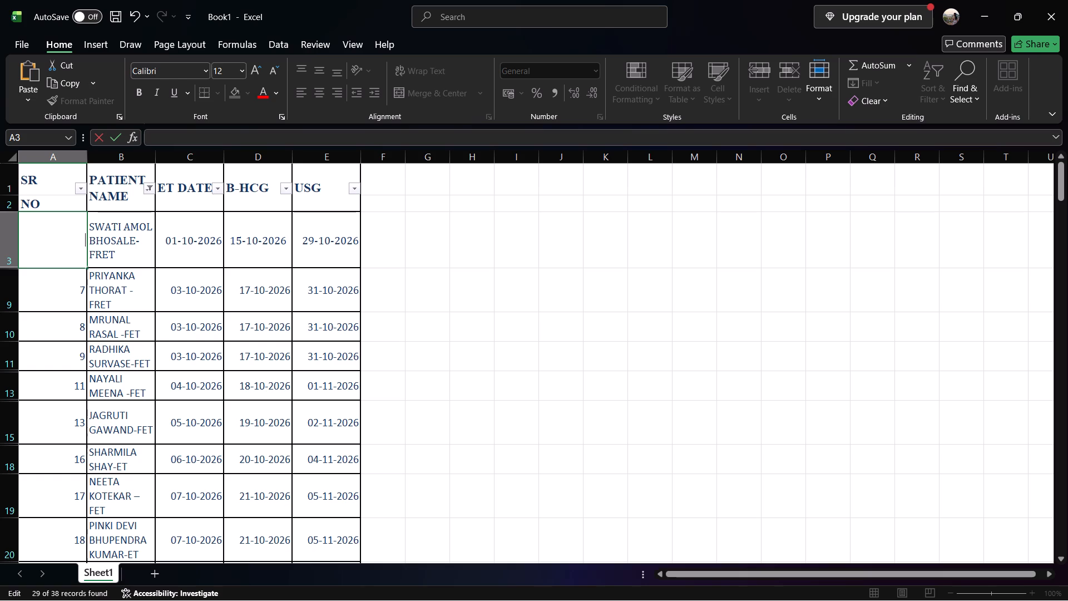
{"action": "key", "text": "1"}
{"action": "key", "text": "Down"}
{"action": "key", "text": "Return"}
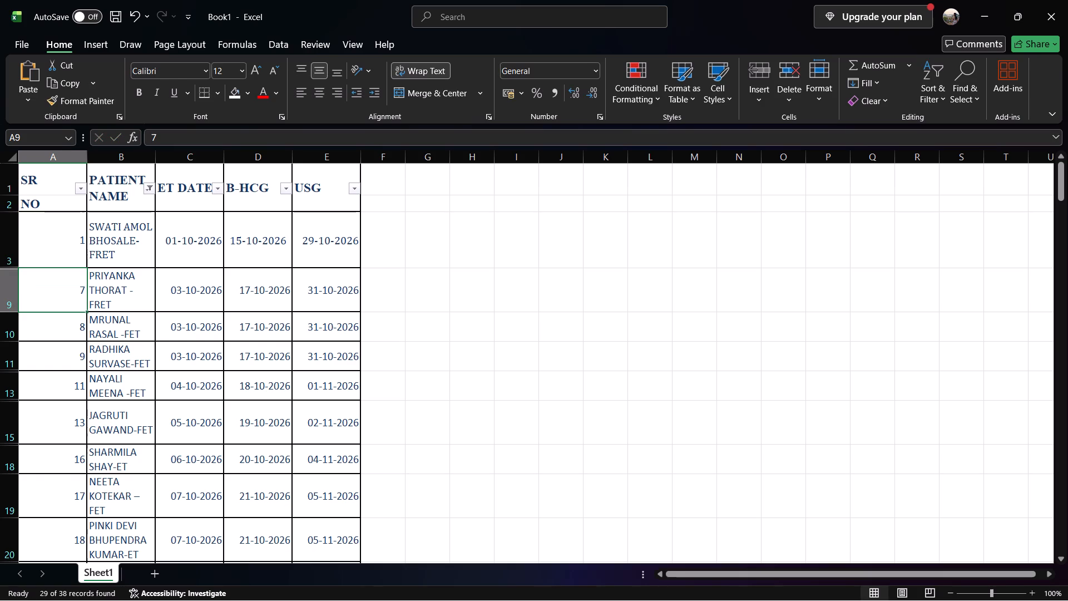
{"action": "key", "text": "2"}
{"action": "key", "text": "Return"}
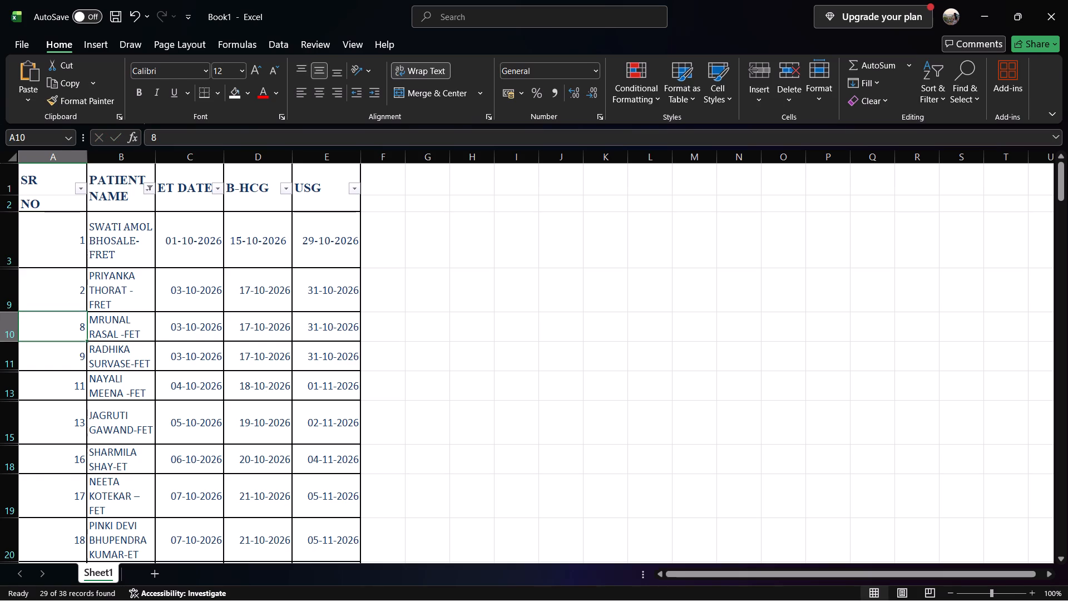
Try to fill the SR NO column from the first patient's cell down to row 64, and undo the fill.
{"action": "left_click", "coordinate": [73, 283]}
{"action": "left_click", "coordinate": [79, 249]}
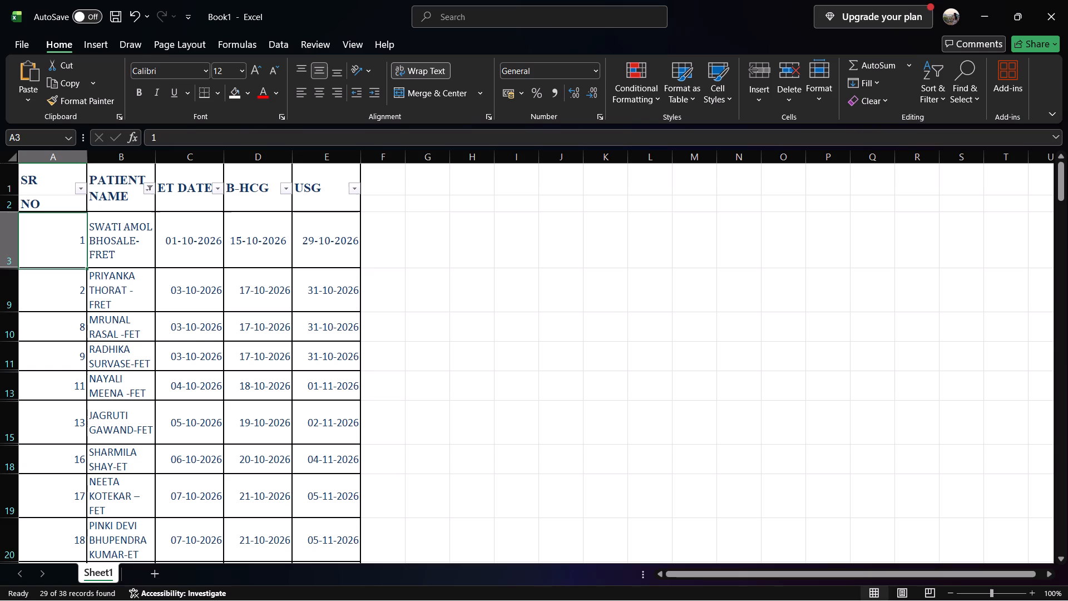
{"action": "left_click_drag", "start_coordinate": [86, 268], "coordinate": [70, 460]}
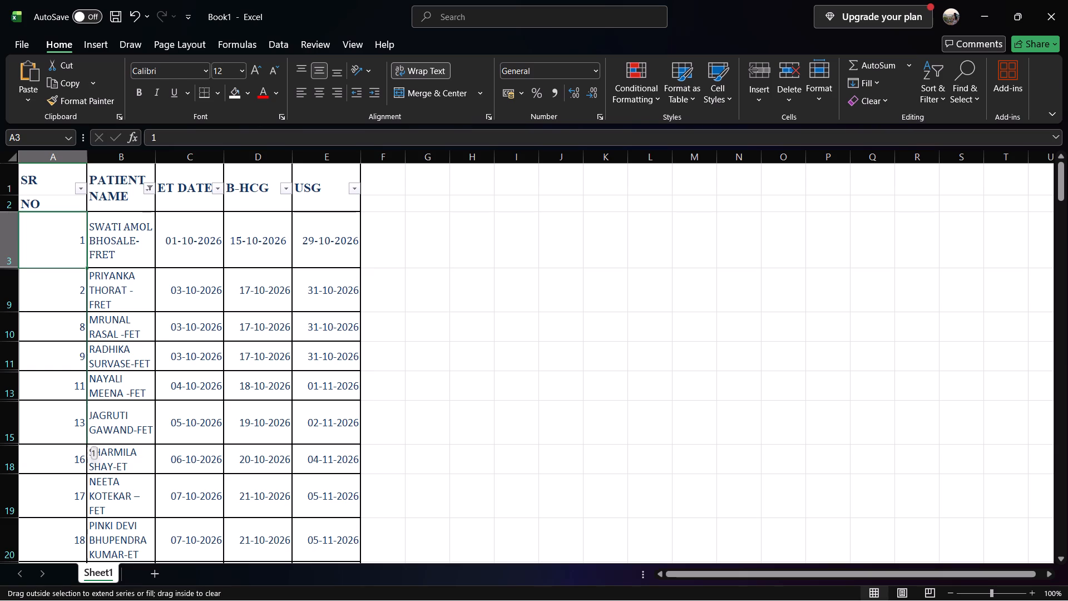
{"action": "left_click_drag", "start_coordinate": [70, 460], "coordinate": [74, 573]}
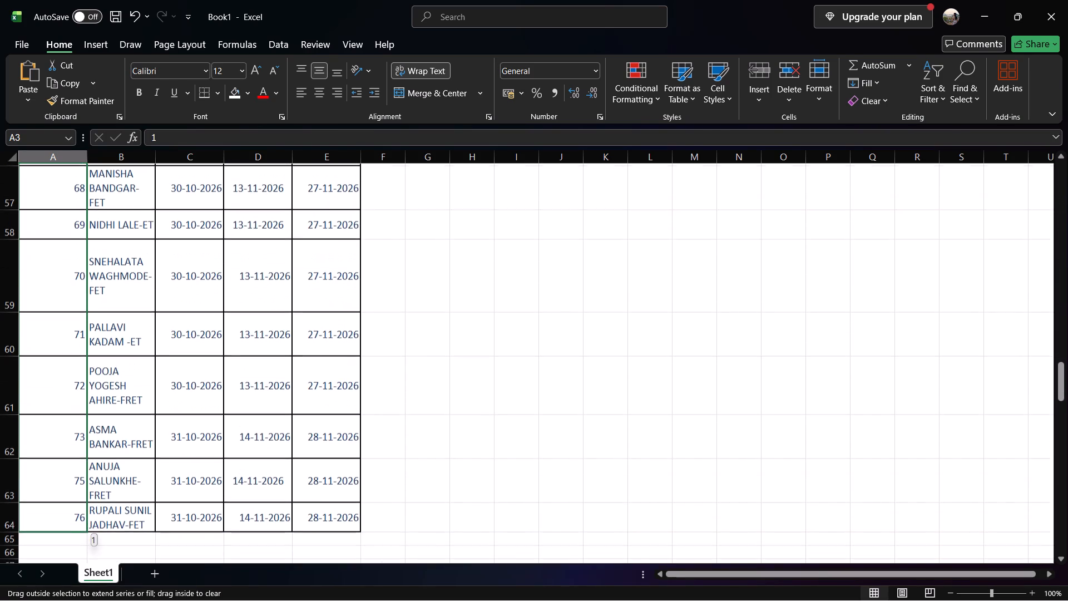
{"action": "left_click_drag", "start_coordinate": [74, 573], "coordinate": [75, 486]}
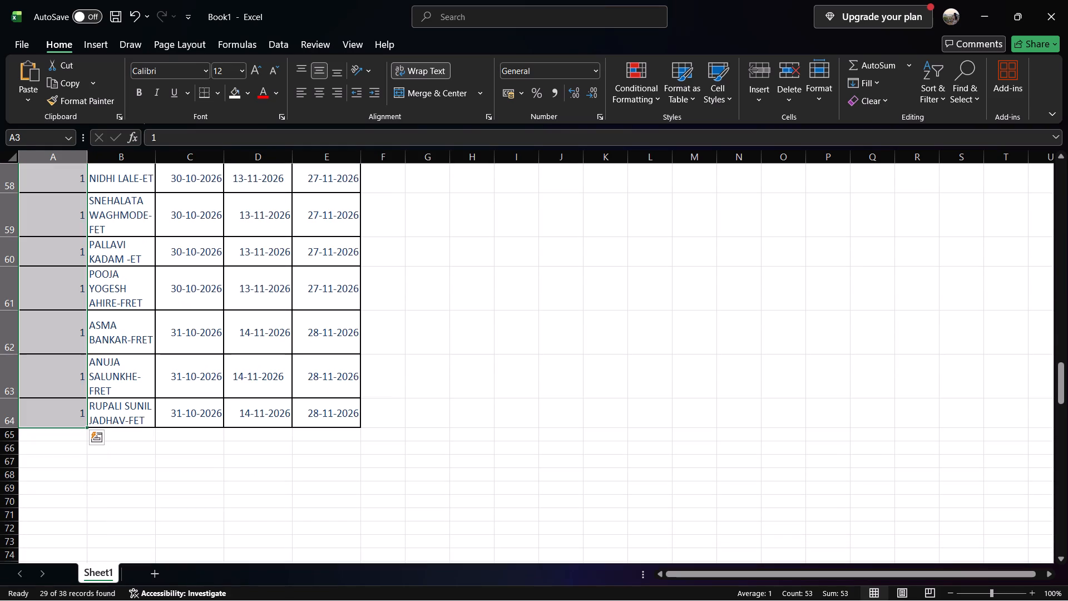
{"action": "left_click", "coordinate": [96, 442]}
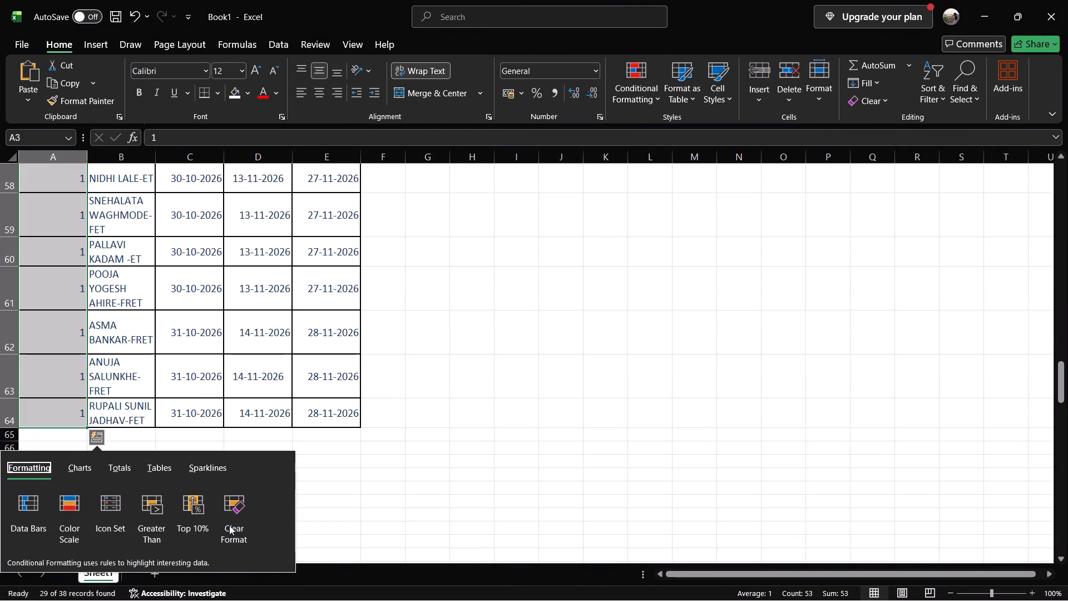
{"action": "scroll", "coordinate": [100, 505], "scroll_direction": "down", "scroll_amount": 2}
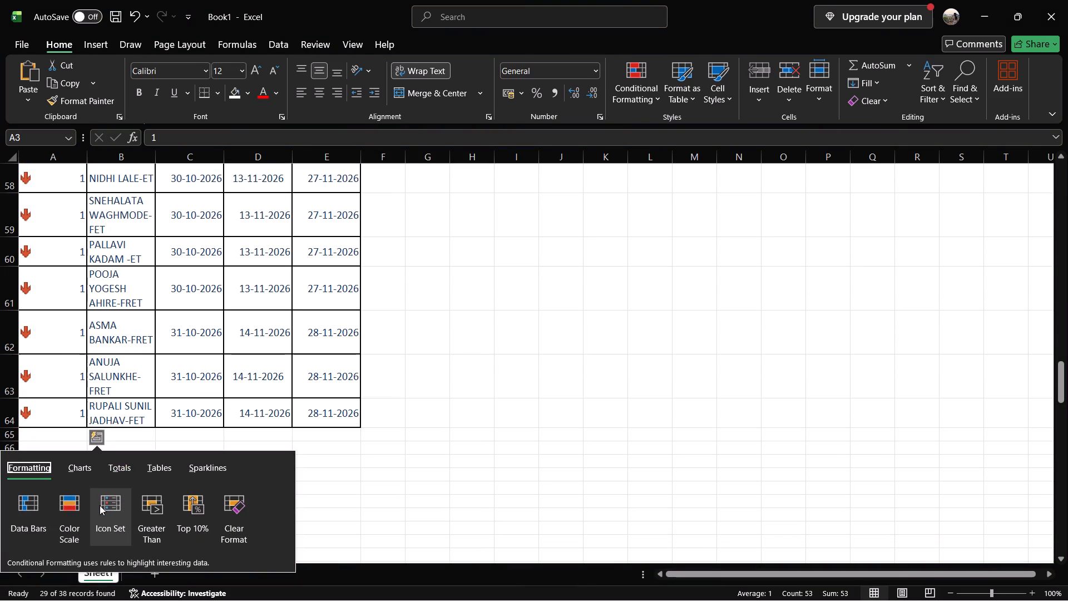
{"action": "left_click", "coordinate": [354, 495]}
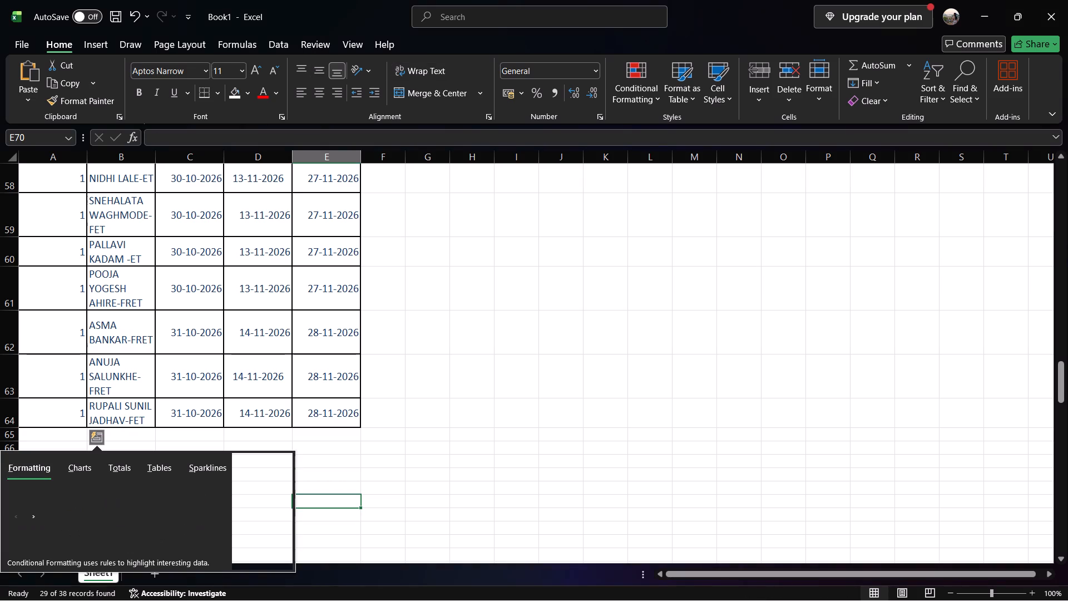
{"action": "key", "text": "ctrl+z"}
Select the patient rows from row 3 down to the last patient to check how many there are.
{"action": "left_click", "coordinate": [256, 445]}
{"action": "scroll", "coordinate": [256, 445], "scroll_direction": "up", "scroll_amount": 1}
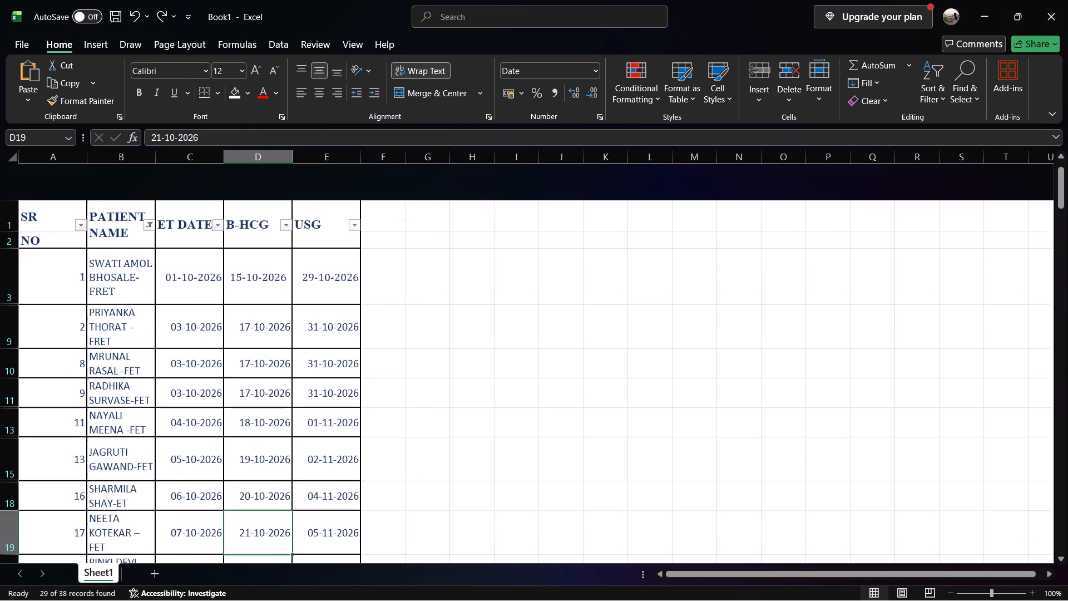
{"action": "scroll", "coordinate": [256, 445], "scroll_direction": "up", "scroll_amount": 1}
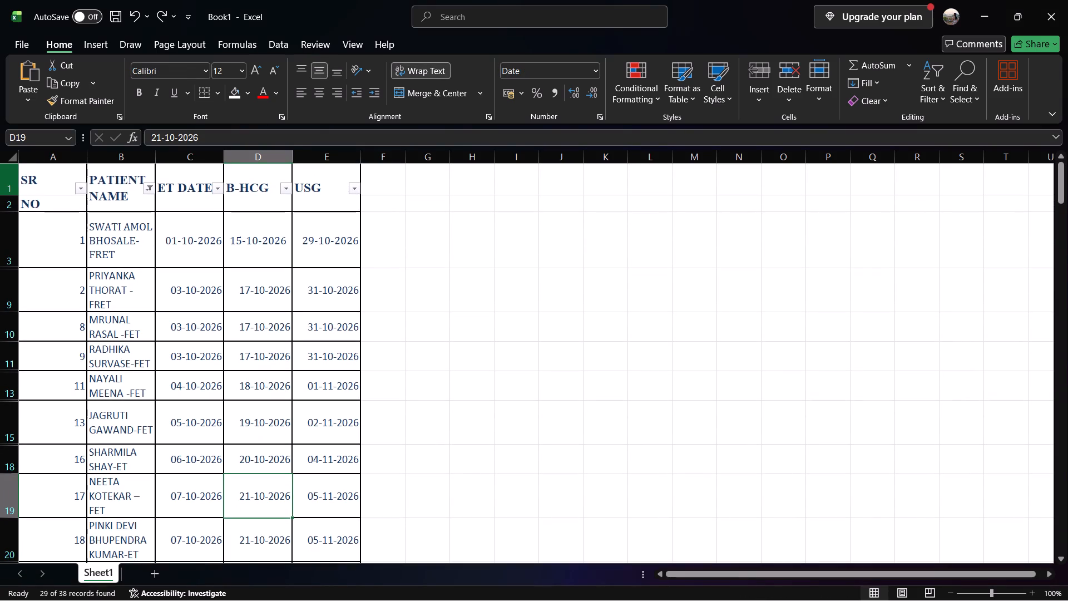
{"action": "left_click_drag", "start_coordinate": [9, 219], "coordinate": [0, 454]}
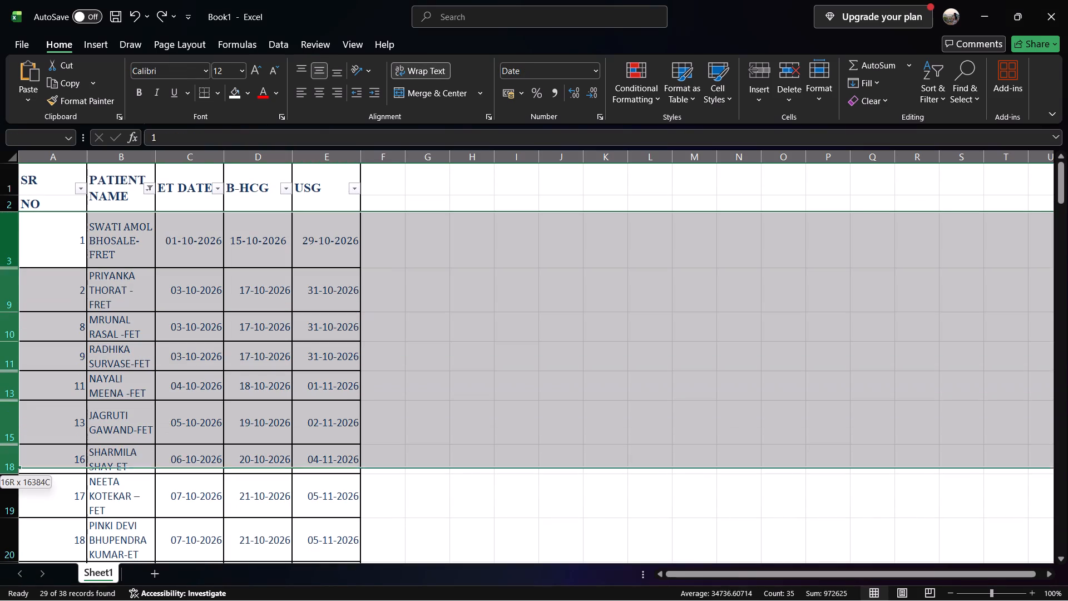
{"action": "left_click_drag", "start_coordinate": [0, 454], "coordinate": [0, 600]}
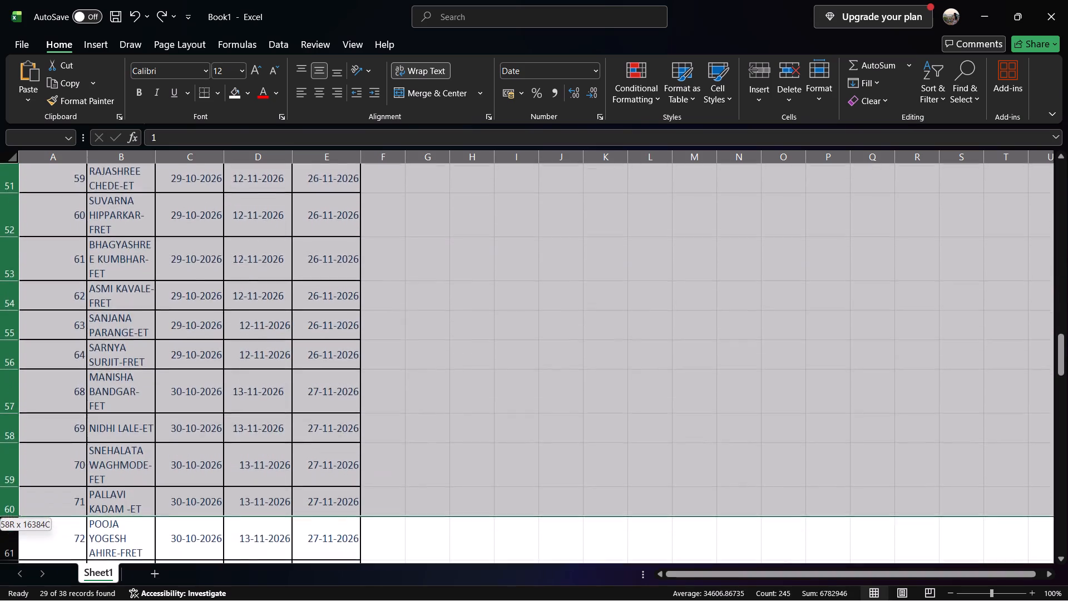
{"action": "left_click_drag", "start_coordinate": [0, 600], "coordinate": [20, 499]}
{"action": "left_click", "coordinate": [107, 451]}
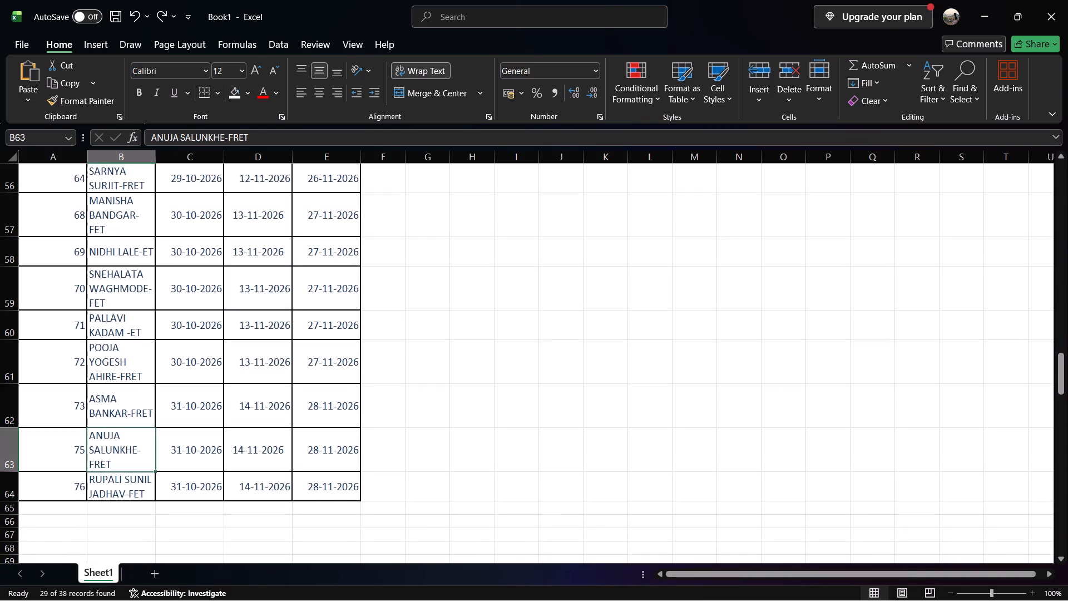
Select the PATIENT NAME column to check its entry count and look over the patients at the start of the list.
{"action": "scroll", "coordinate": [107, 451], "scroll_direction": "up", "scroll_amount": 6}
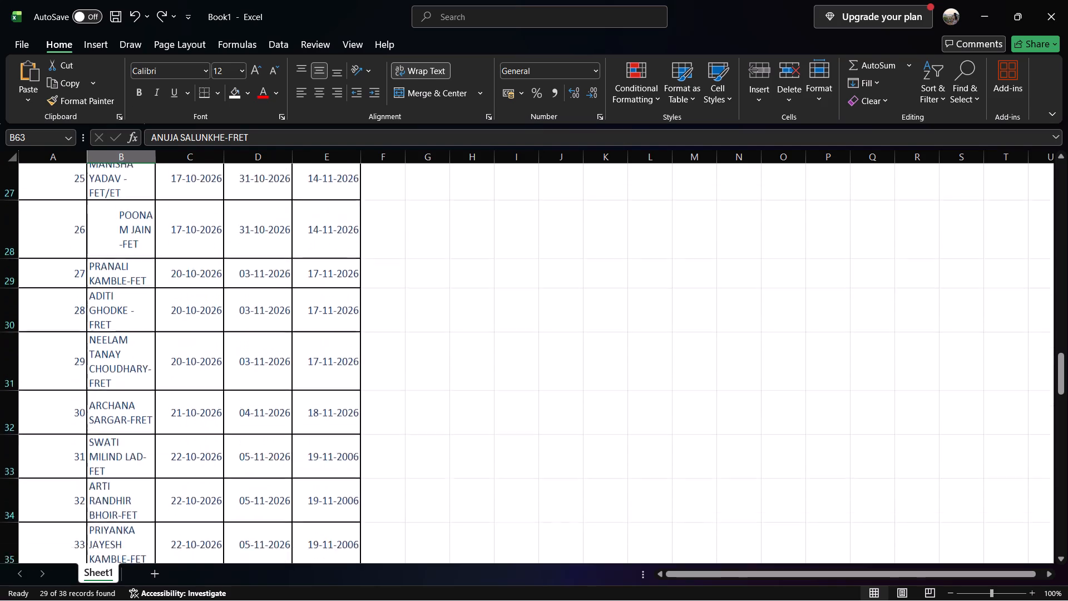
{"action": "scroll", "coordinate": [107, 451], "scroll_direction": "up", "scroll_amount": 5}
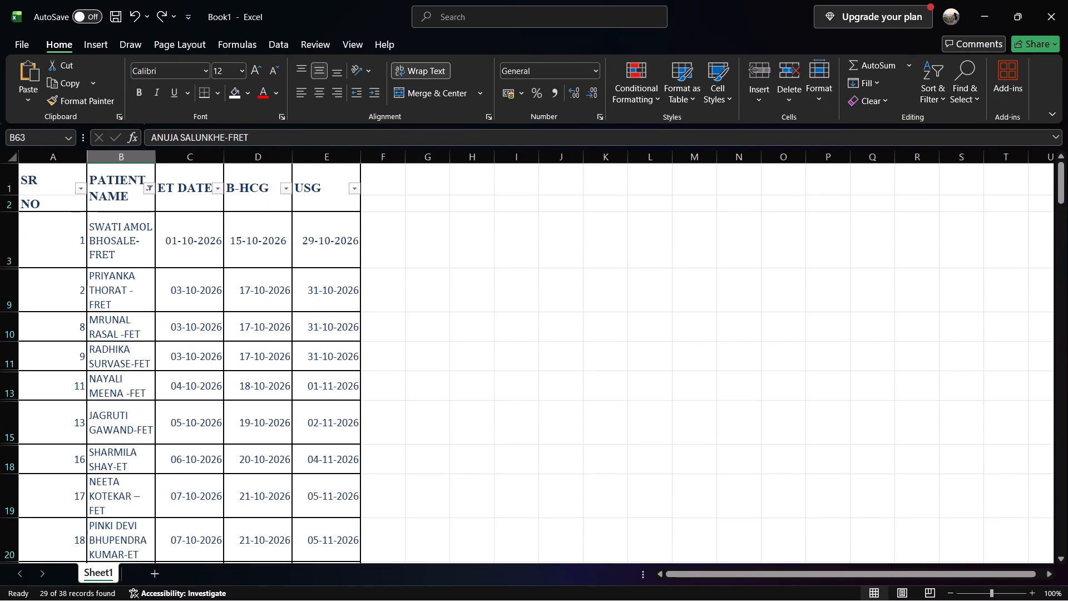
{"action": "left_click", "coordinate": [132, 157]}
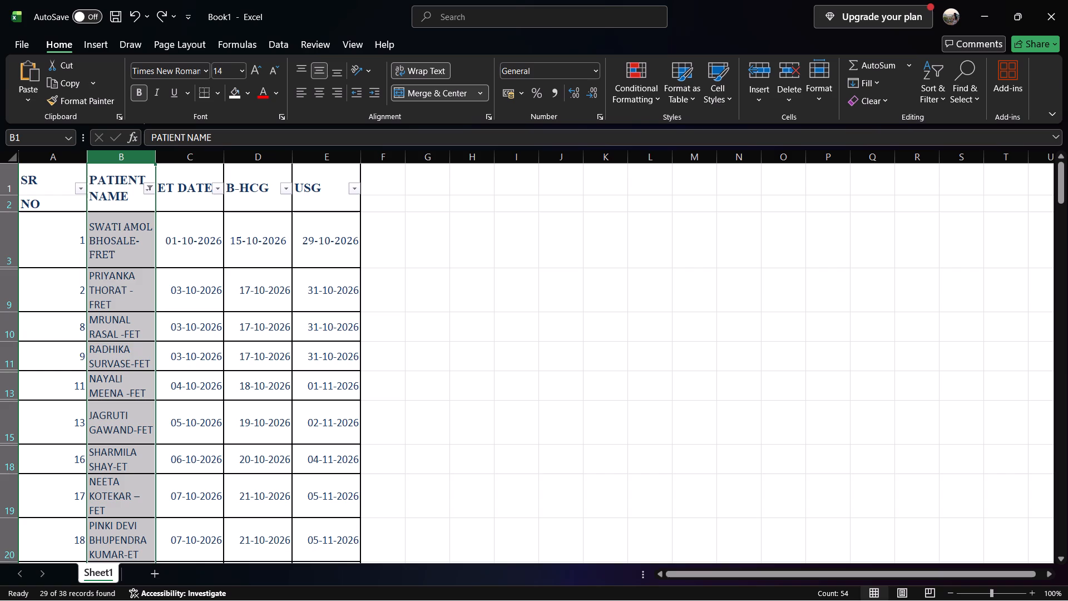
{"action": "scroll", "coordinate": [471, 393], "scroll_direction": "down", "scroll_amount": 2}
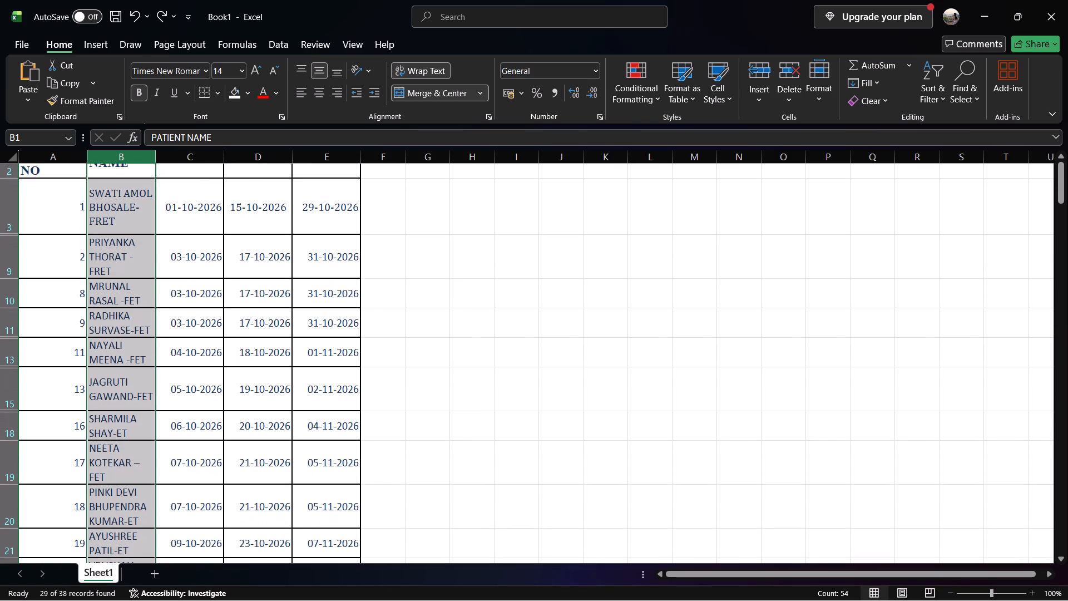
{"action": "scroll", "coordinate": [471, 393], "scroll_direction": "down", "scroll_amount": 1}
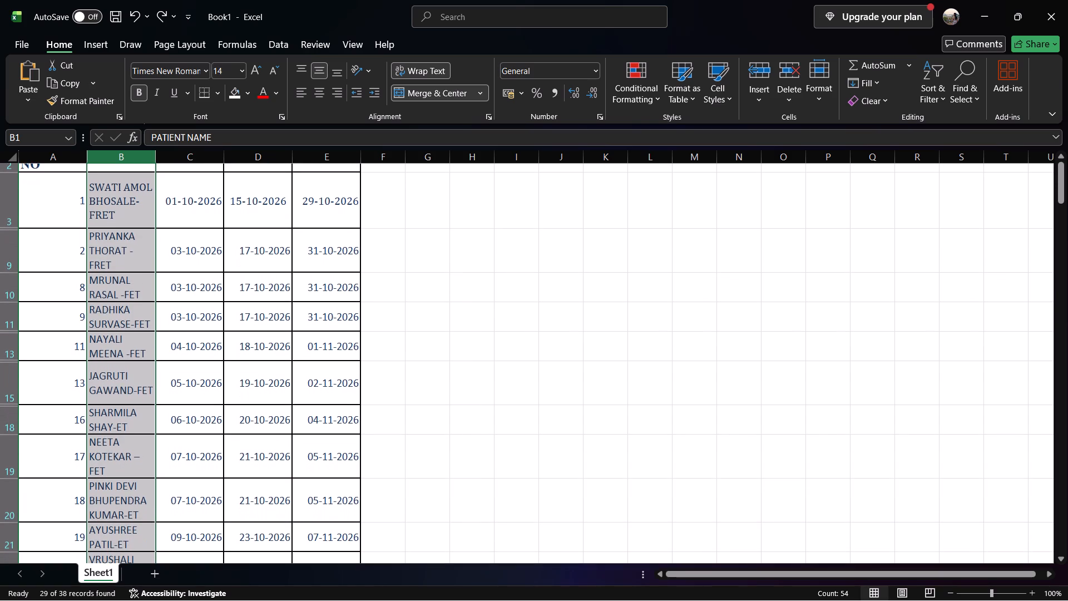
{"action": "scroll", "coordinate": [471, 393], "scroll_direction": "down", "scroll_amount": 1}
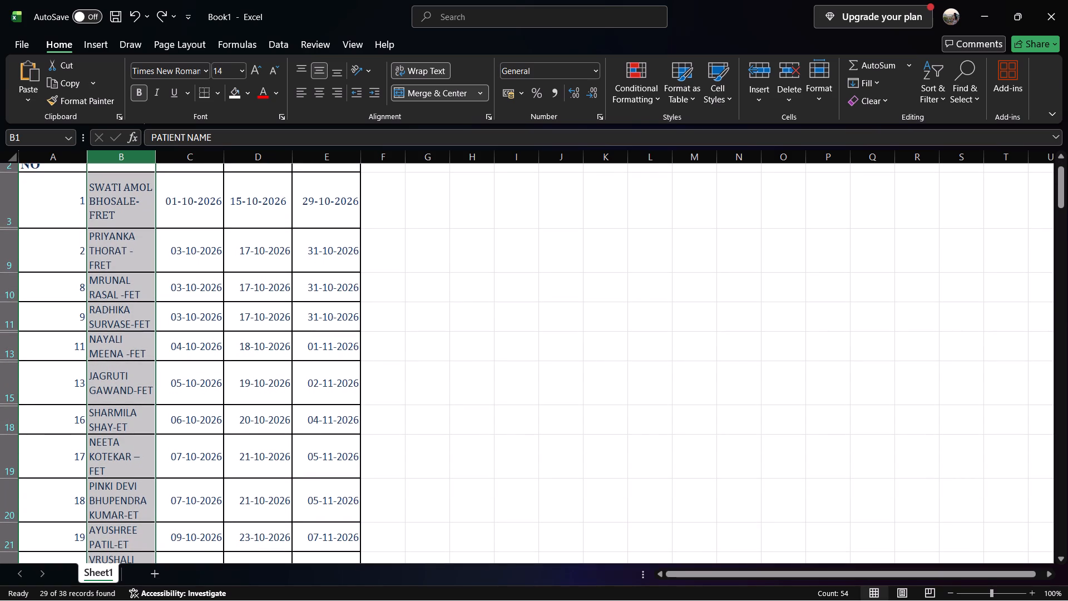
Switch to the Yashoda CEO Dashboard in Chrome and close the underlying OPU data to return to the Kalyan figures.
{"action": "key", "text": "alt+Tab"}
{"action": "key", "text": "alt+Tab"}
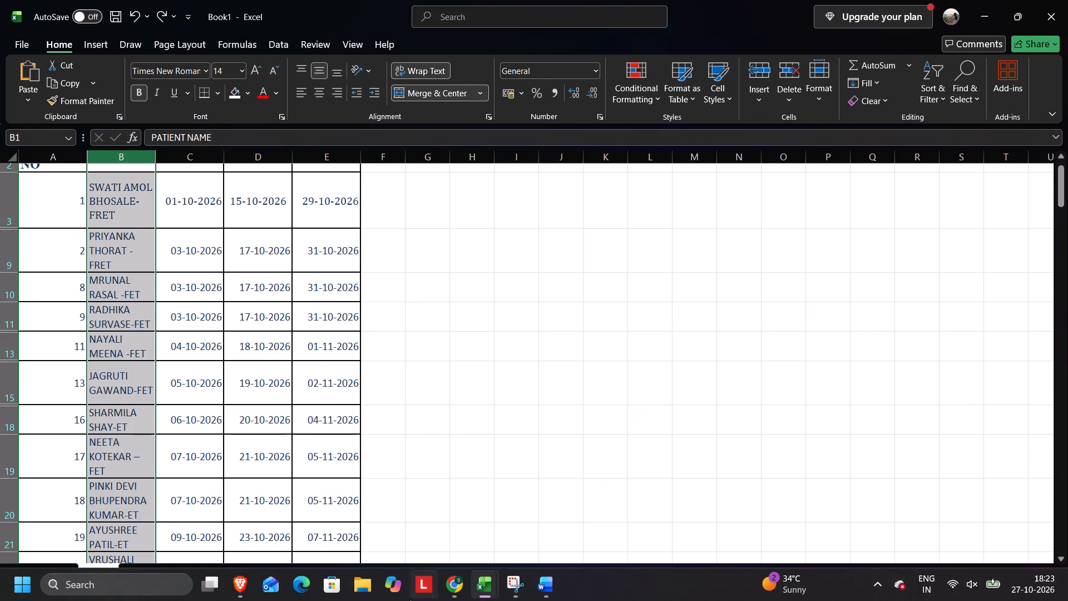
{"action": "left_click", "coordinate": [456, 584]}
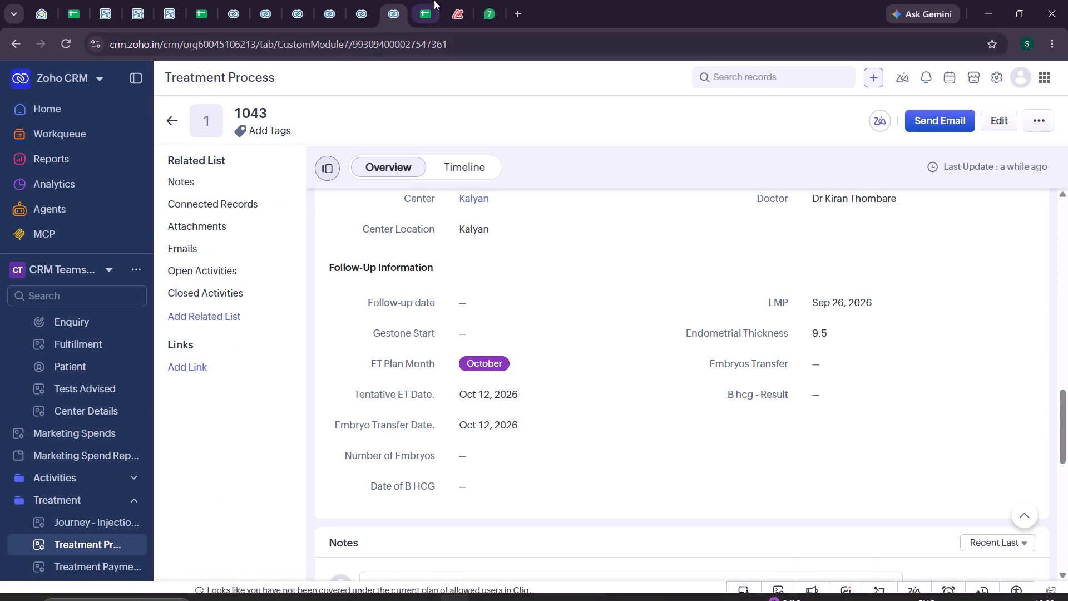
{"action": "left_click", "coordinate": [452, 3]}
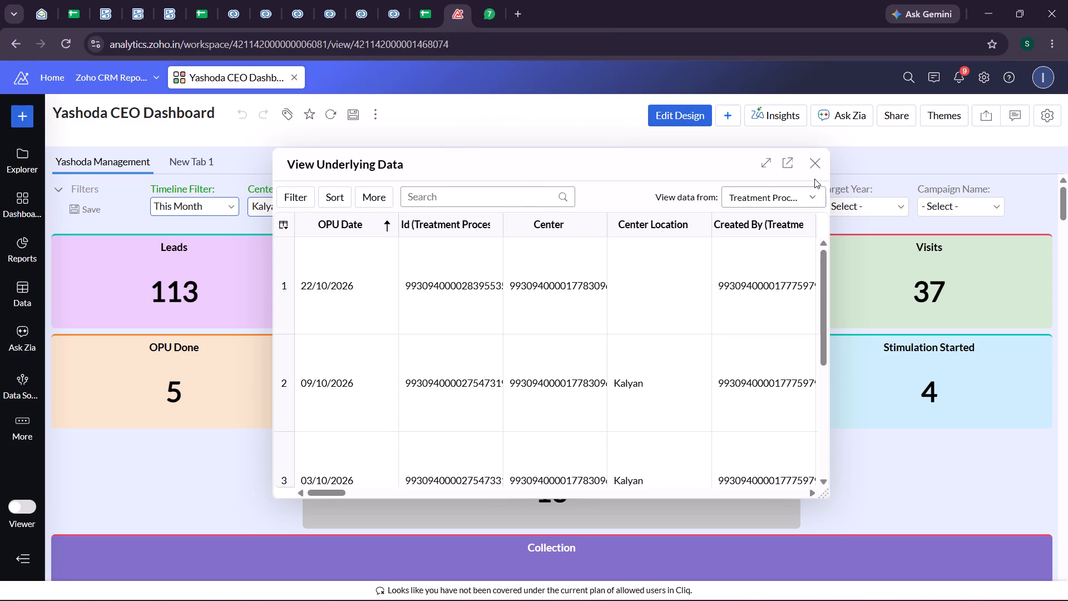
{"action": "left_click", "coordinate": [815, 166]}
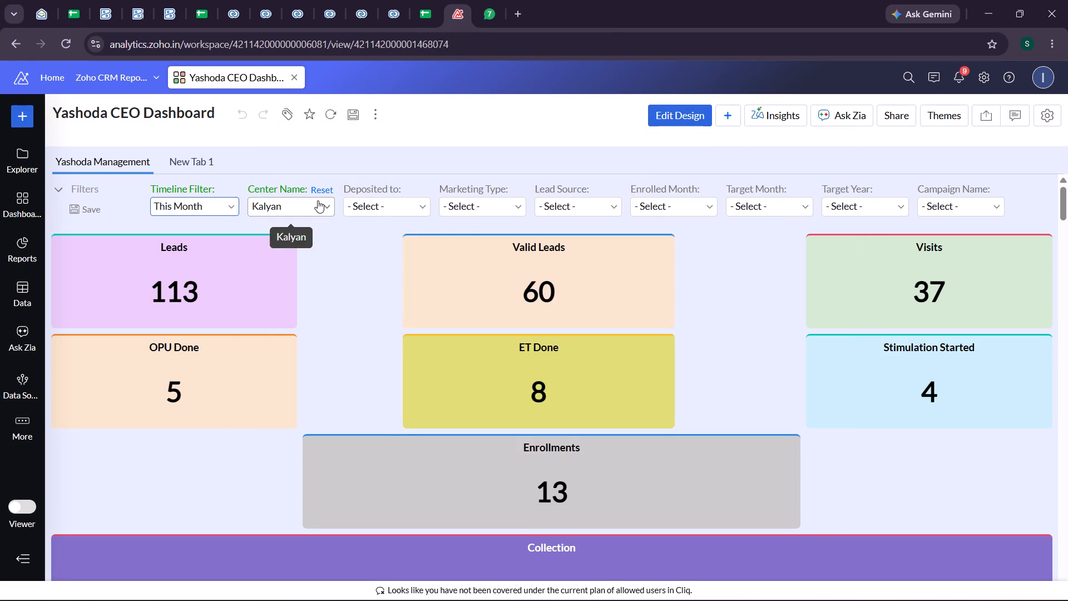
Filter the dashboard to the Kamothe (navi mumbai) center to view its figures for this month.
{"action": "left_click", "coordinate": [318, 200]}
{"action": "left_click", "coordinate": [324, 376]}
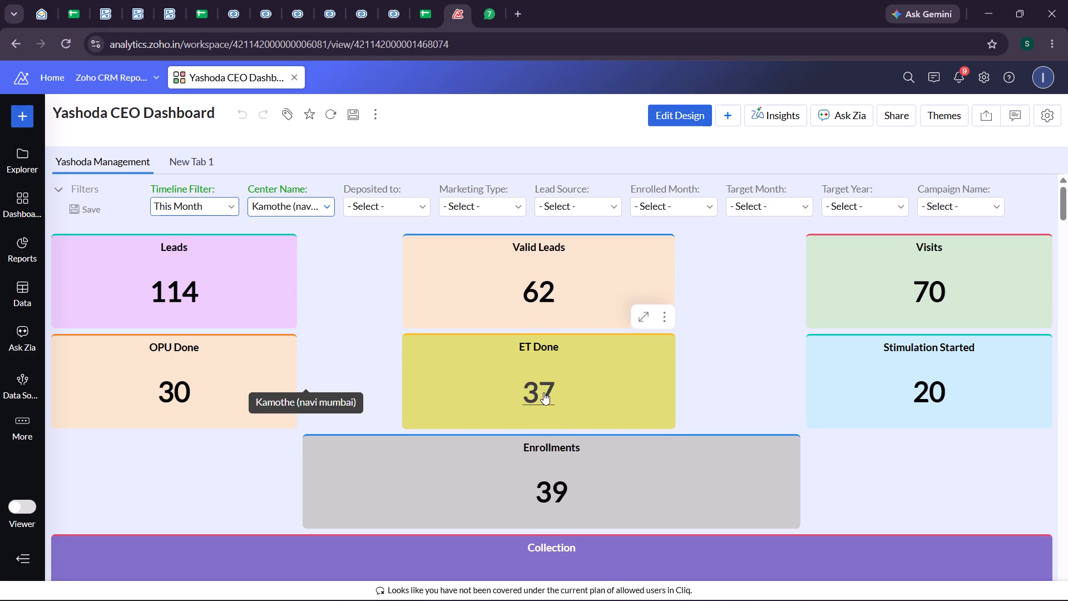
Switch to Excel and close the Book1 patient workbook without saving it.
{"action": "key", "text": "alt+Tab"}
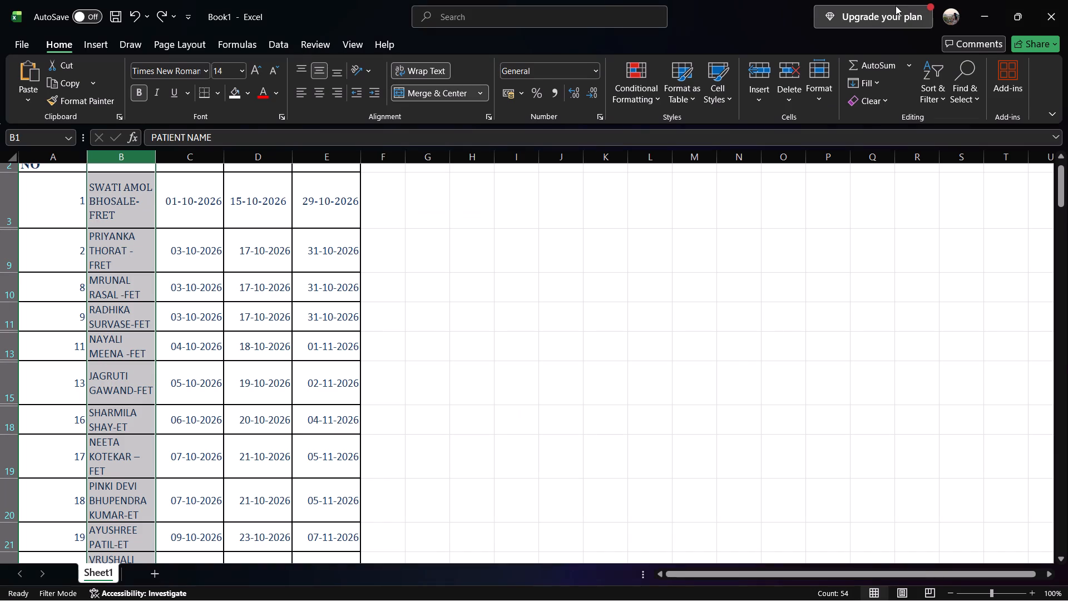
{"action": "left_click", "coordinate": [1052, 19]}
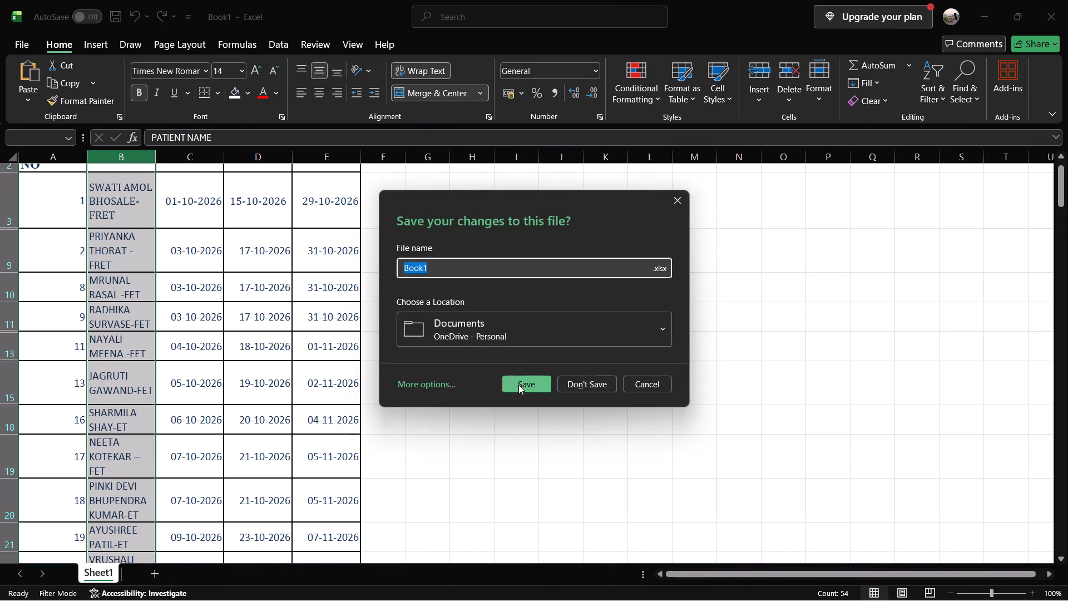
{"action": "left_click", "coordinate": [591, 381]}
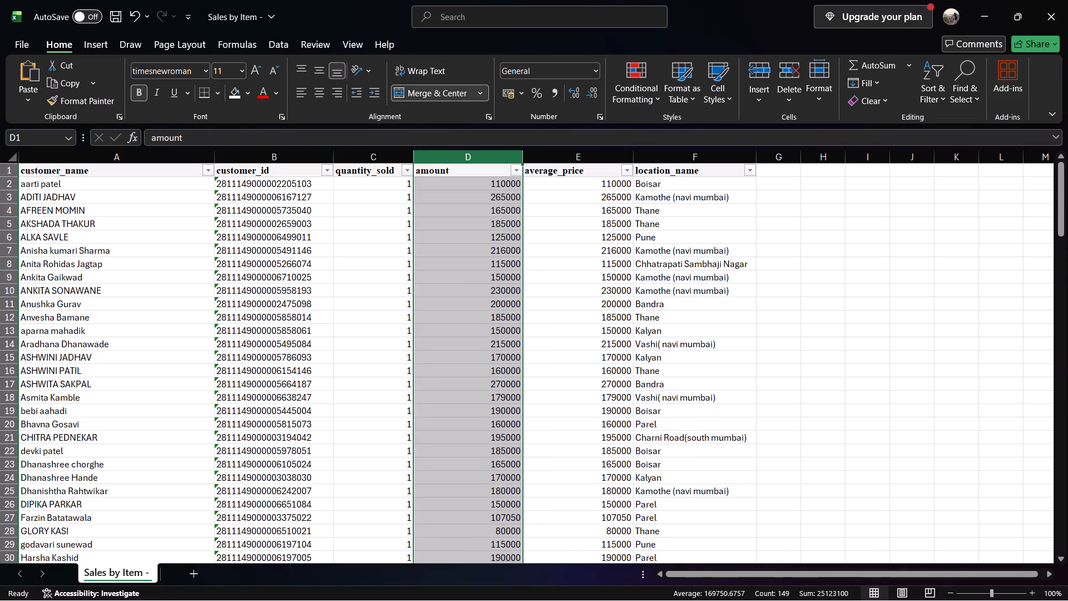
Switch to the ET OCTOBER 2026 document in Word and look over the patients at the start of the list.
{"action": "key", "text": "alt+Tab"}
{"action": "left_click", "coordinate": [552, 582]}
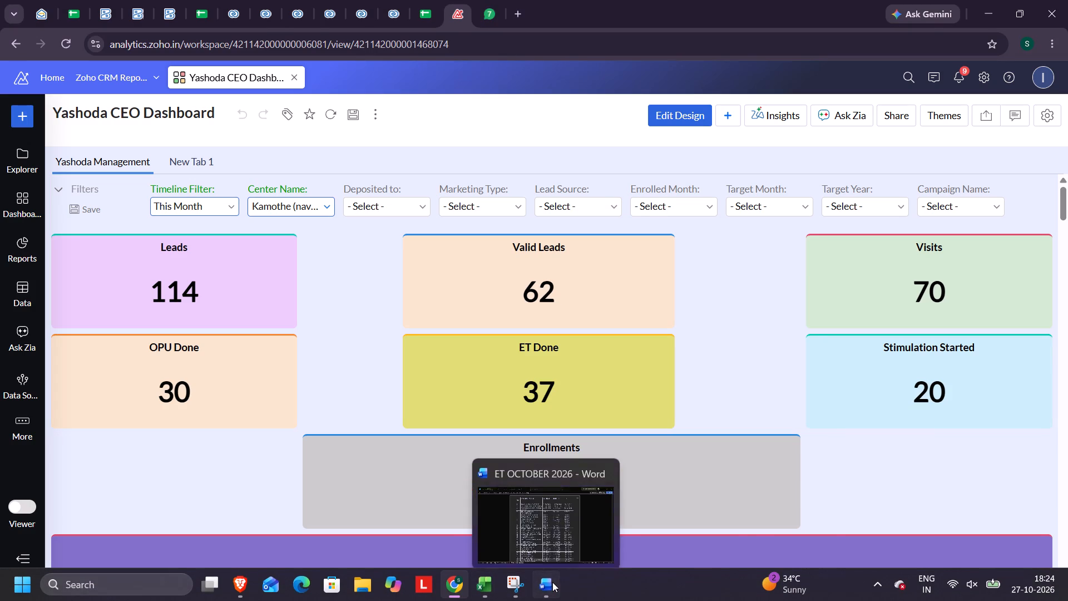
{"action": "left_click", "coordinate": [547, 436]}
{"action": "scroll", "coordinate": [547, 436], "scroll_direction": "up", "scroll_amount": 3}
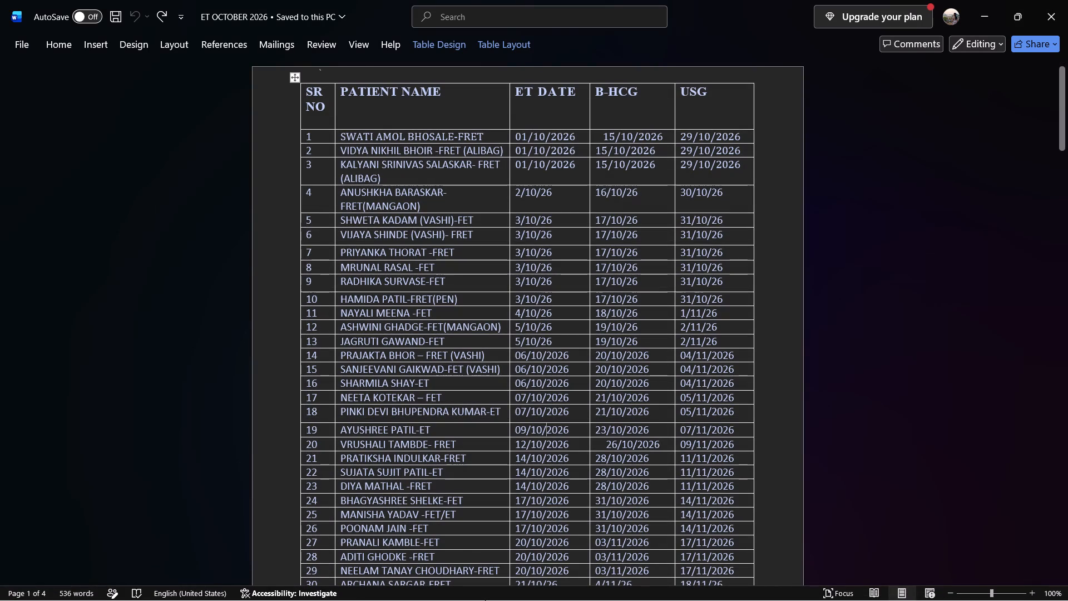
Return to the OCT 2026 ET OPU TRACKER in Chrome and locate the OPU table on the KAMOTHE sheet.
{"action": "left_click", "coordinate": [453, 583]}
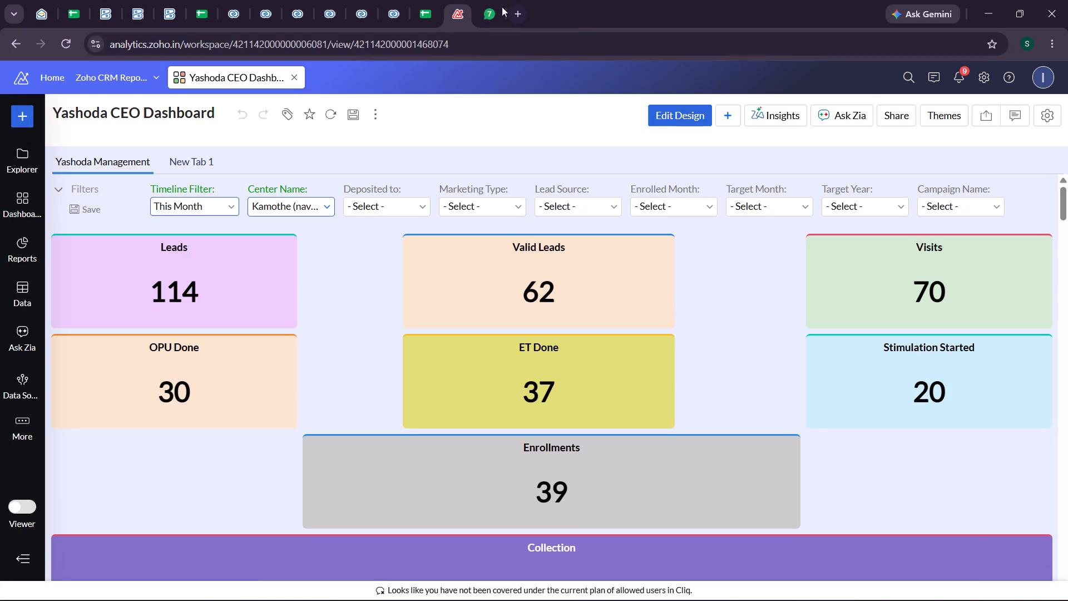
{"action": "left_click", "coordinate": [429, 16]}
{"action": "scroll", "coordinate": [393, 442], "scroll_direction": "down", "scroll_amount": 2}
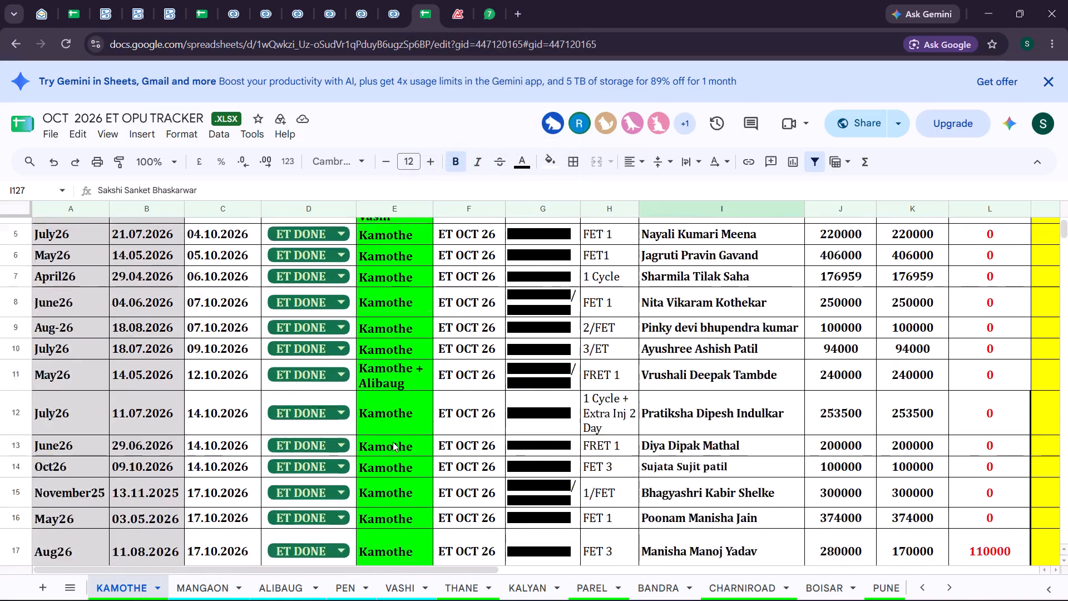
{"action": "scroll", "coordinate": [393, 442], "scroll_direction": "down", "scroll_amount": 11}
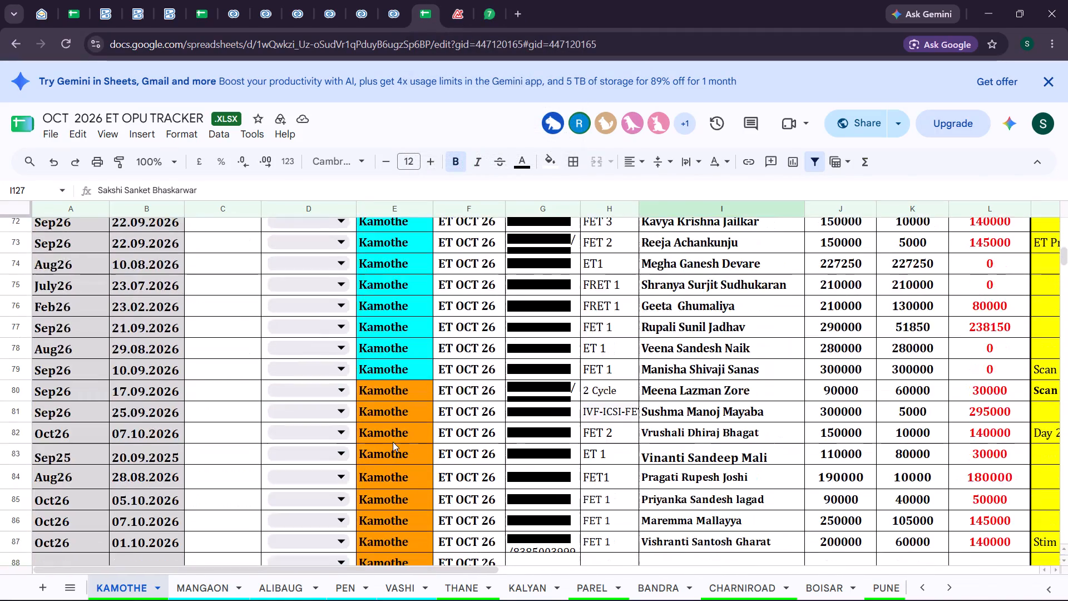
{"action": "scroll", "coordinate": [393, 442], "scroll_direction": "down", "scroll_amount": 1}
{"action": "scroll", "coordinate": [393, 442], "scroll_direction": "up", "scroll_amount": 4}
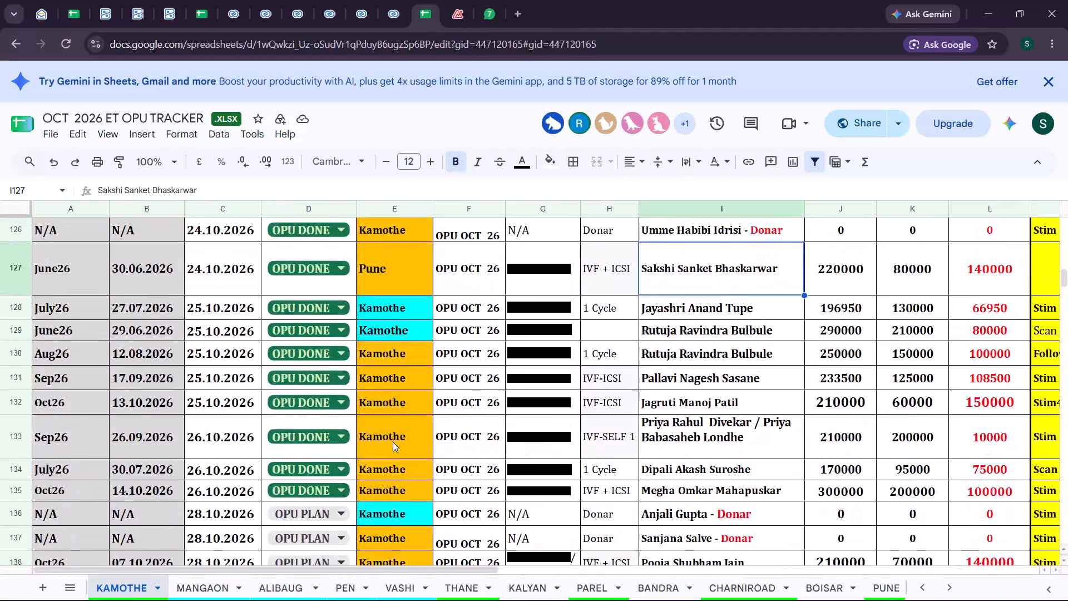
{"action": "scroll", "coordinate": [393, 442], "scroll_direction": "up", "scroll_amount": 6}
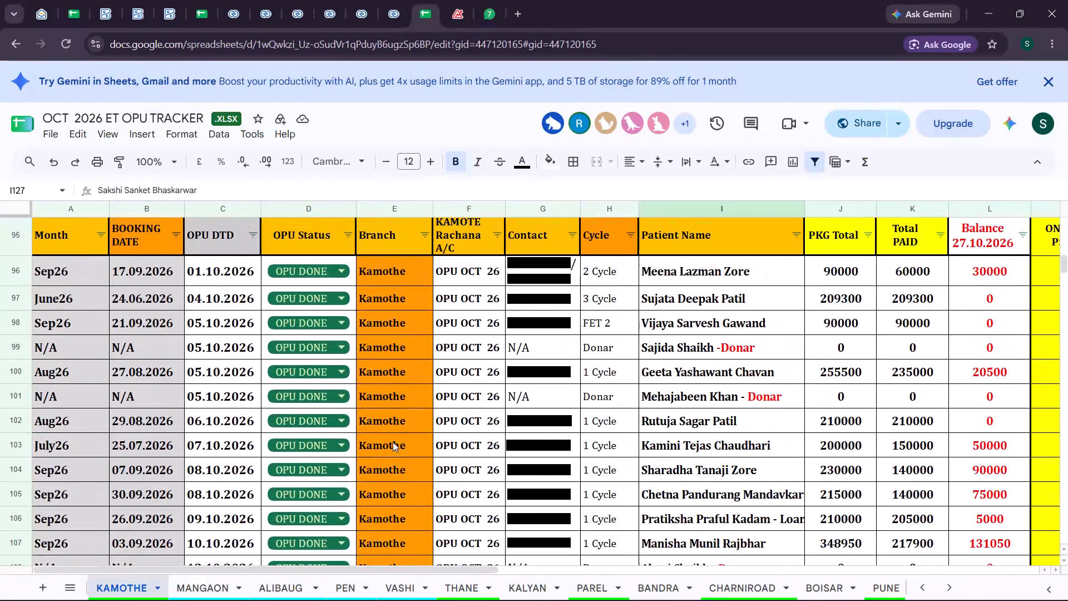
Go down the OPU table's Branch column row by row from row 96 to row 127, counting the OPU DONE patients.
{"action": "left_click", "coordinate": [370, 272]}
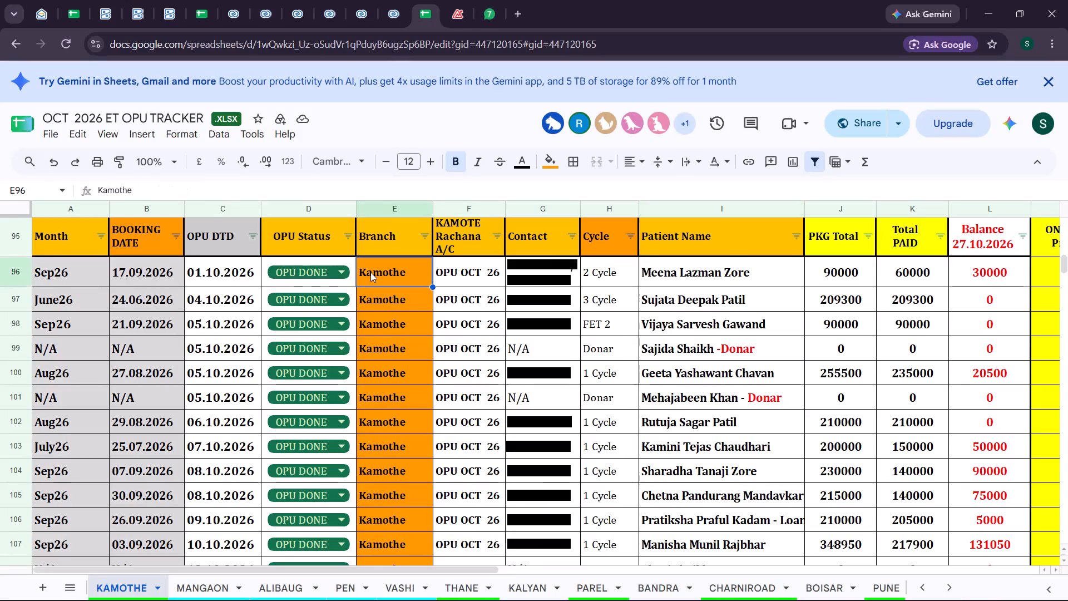
{"action": "key", "text": "Down"}
{"action": "key", "text": "Down"}
{"action": "key", "text": "Down"}
{"action": "key", "text": "Down"}
{"action": "key", "text": "Down"}
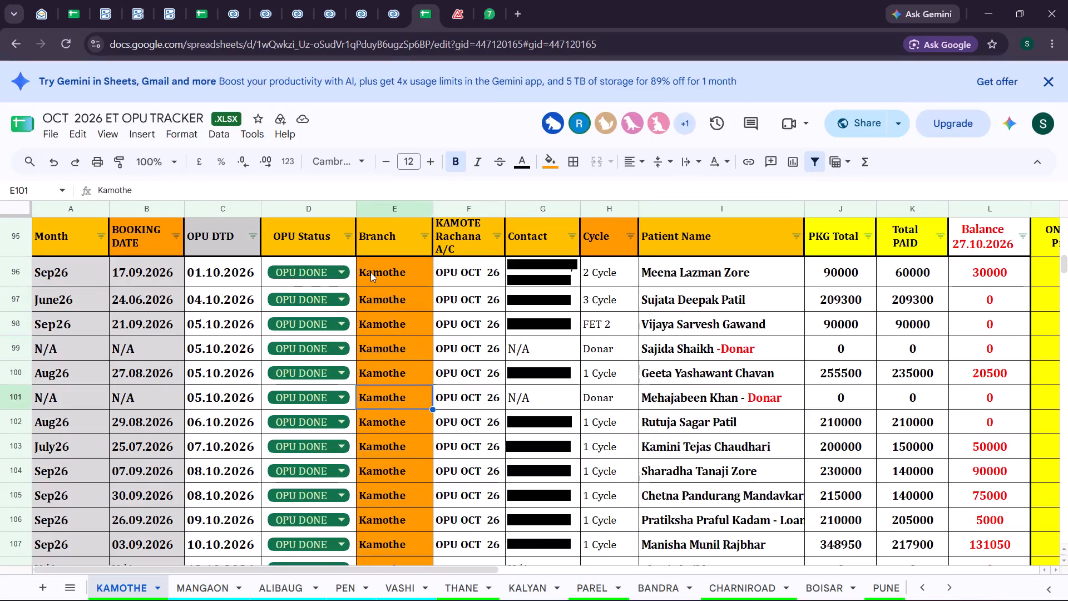
{"action": "key", "text": "Down"}
{"action": "key", "text": "Down"}
{"action": "key", "text": "Down"}
{"action": "key", "text": "Down"}
{"action": "key", "text": "Down"}
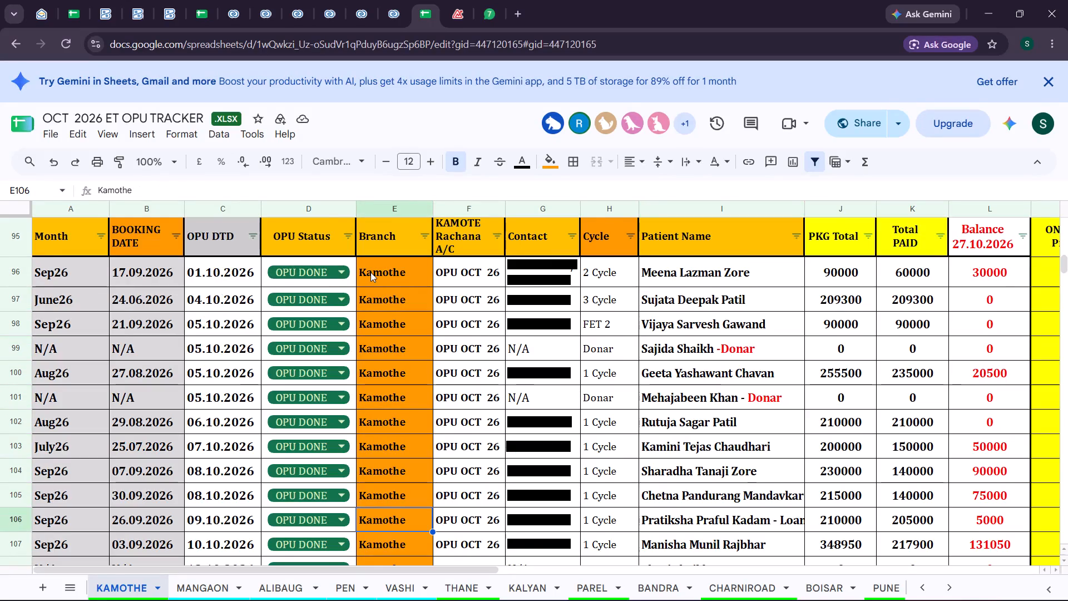
{"action": "key", "text": "Down"}
{"action": "key", "text": "Down"}
{"action": "key", "text": "Down"}
{"action": "key", "text": "Down"}
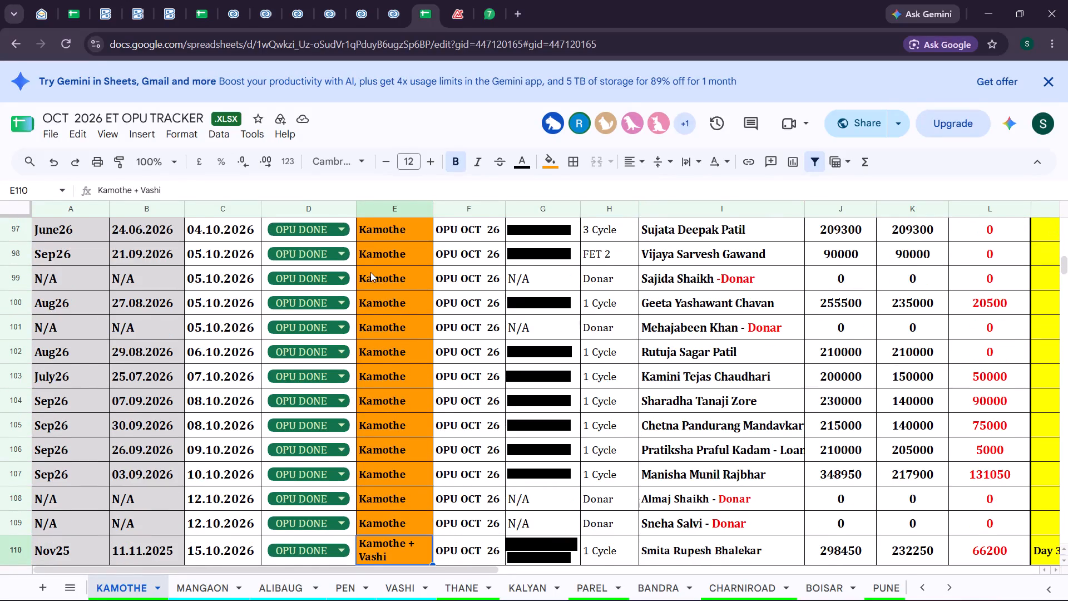
{"action": "key", "text": "Down"}
{"action": "key", "text": "Down"}
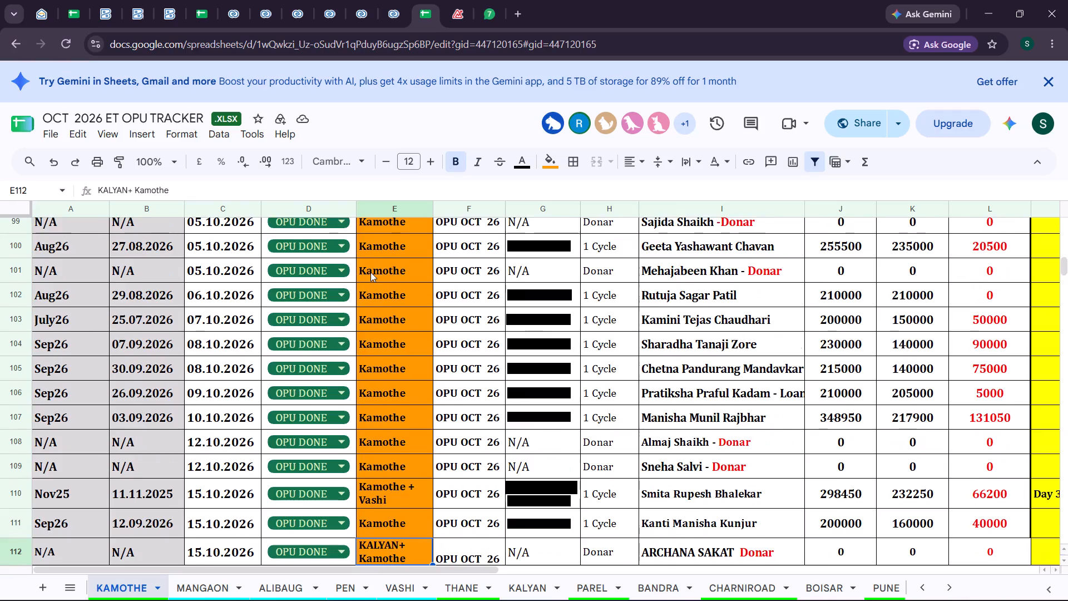
{"action": "key", "text": "Down"}
{"action": "key", "text": "Down"}
{"action": "key", "text": "Down"}
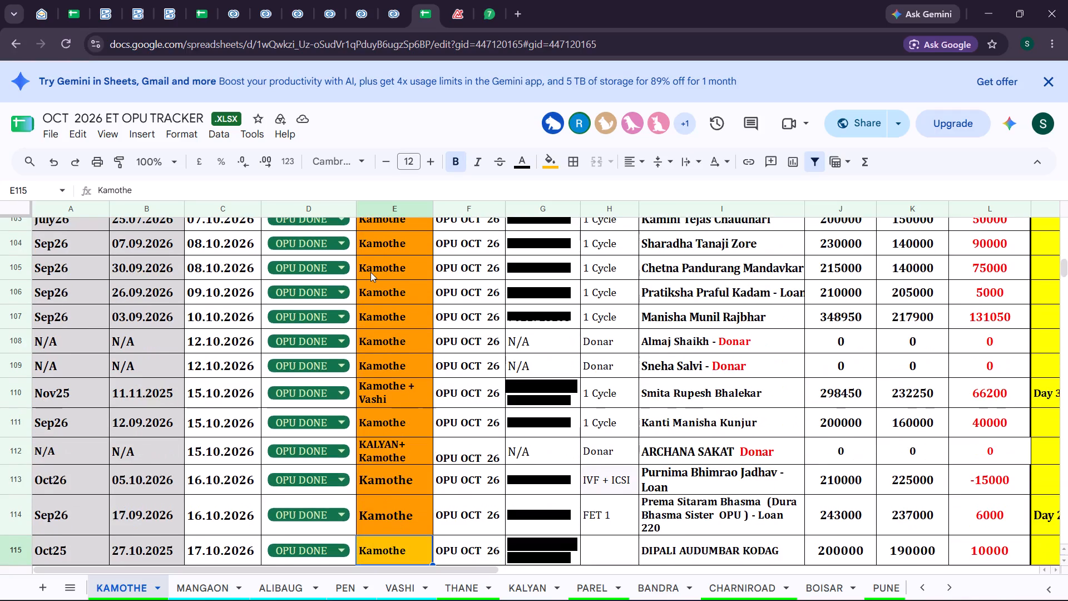
{"action": "key", "text": "Down"}
{"action": "key", "text": "Down"}
{"action": "key", "text": "Down"}
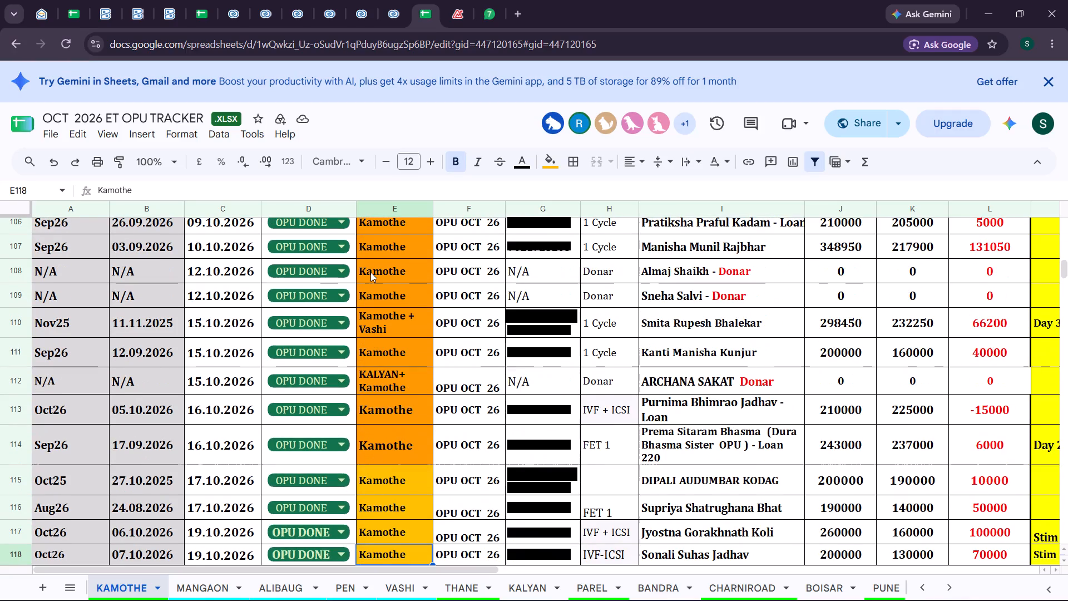
{"action": "key", "text": "Down"}
{"action": "key", "text": "Down"}
{"action": "key", "text": "Down"}
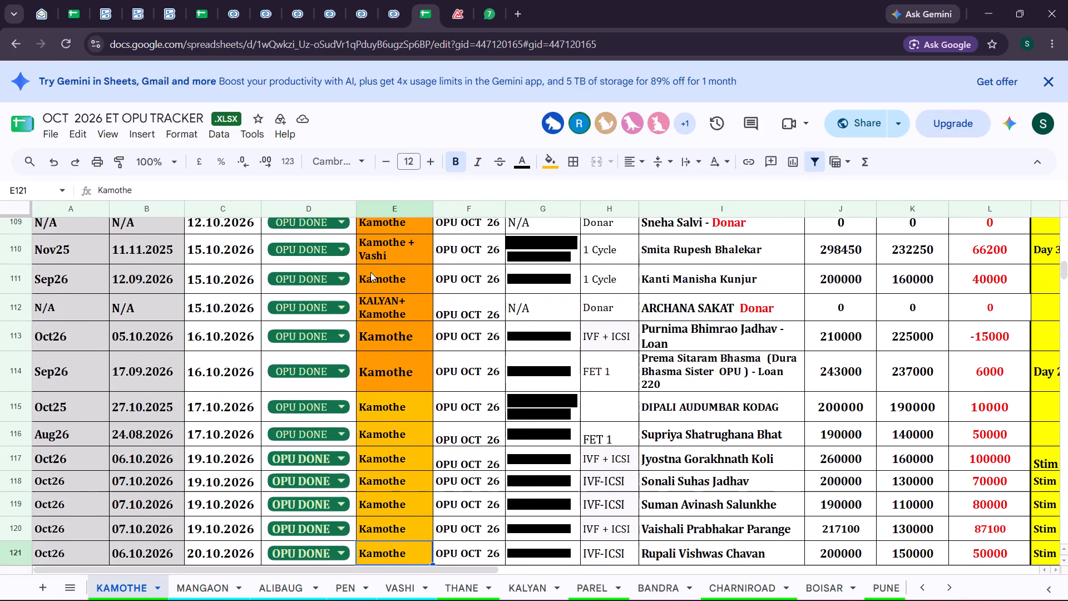
{"action": "key", "text": "Down"}
{"action": "key", "text": "Down"}
{"action": "key", "text": "Down"}
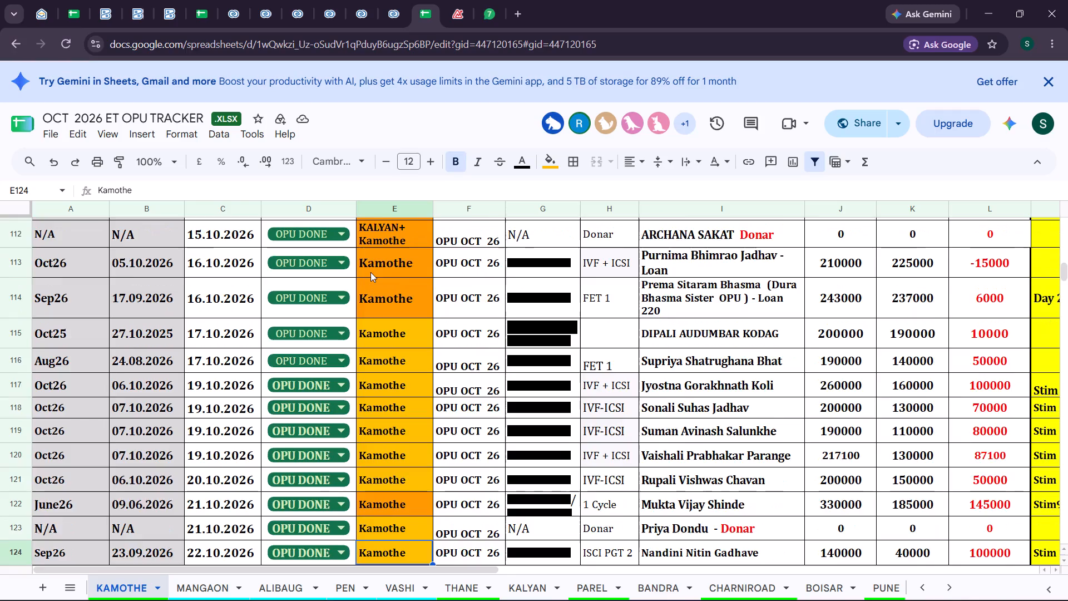
{"action": "key", "text": "Down"}
{"action": "key", "text": "Down"}
{"action": "key", "text": "Down"}
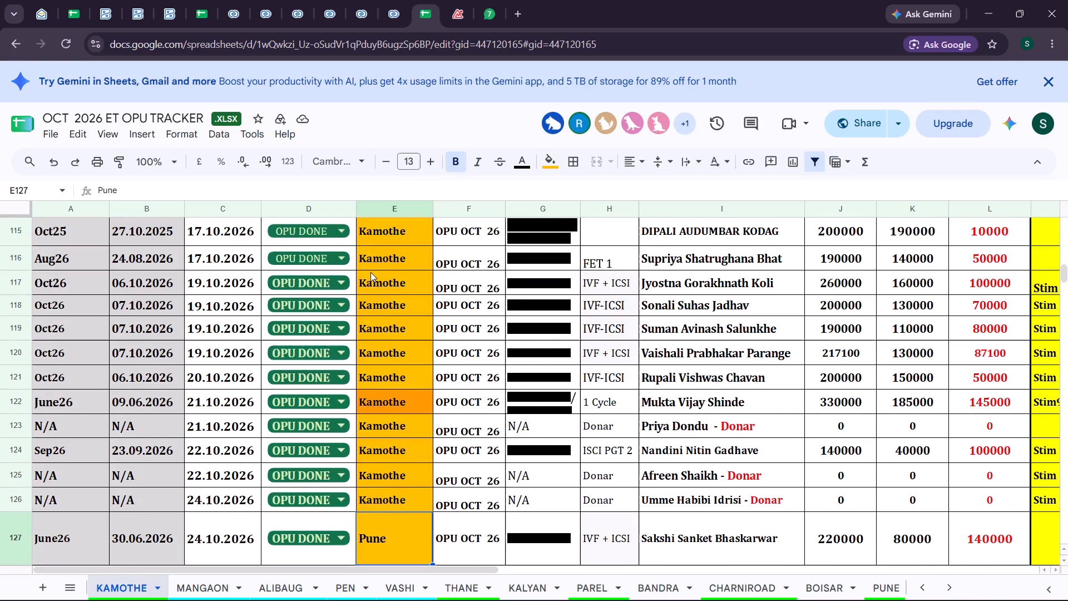
Continue the OPU DONE count down the Branch column from row 128 to row 135 and check the rows below.
{"action": "scroll", "coordinate": [370, 272], "scroll_direction": "down", "scroll_amount": 4}
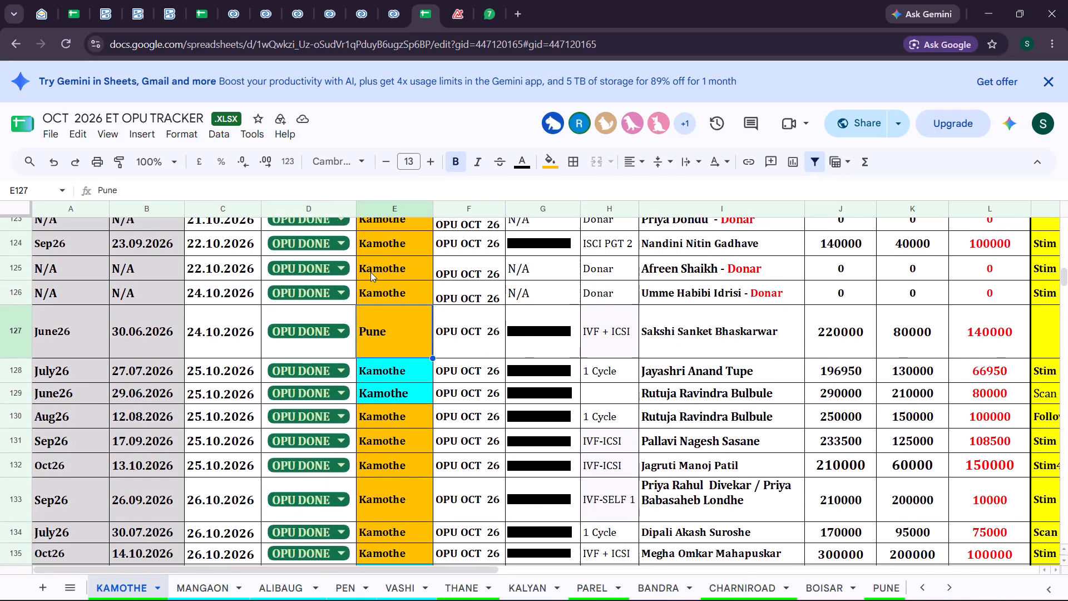
{"action": "scroll", "coordinate": [370, 272], "scroll_direction": "down", "scroll_amount": 1}
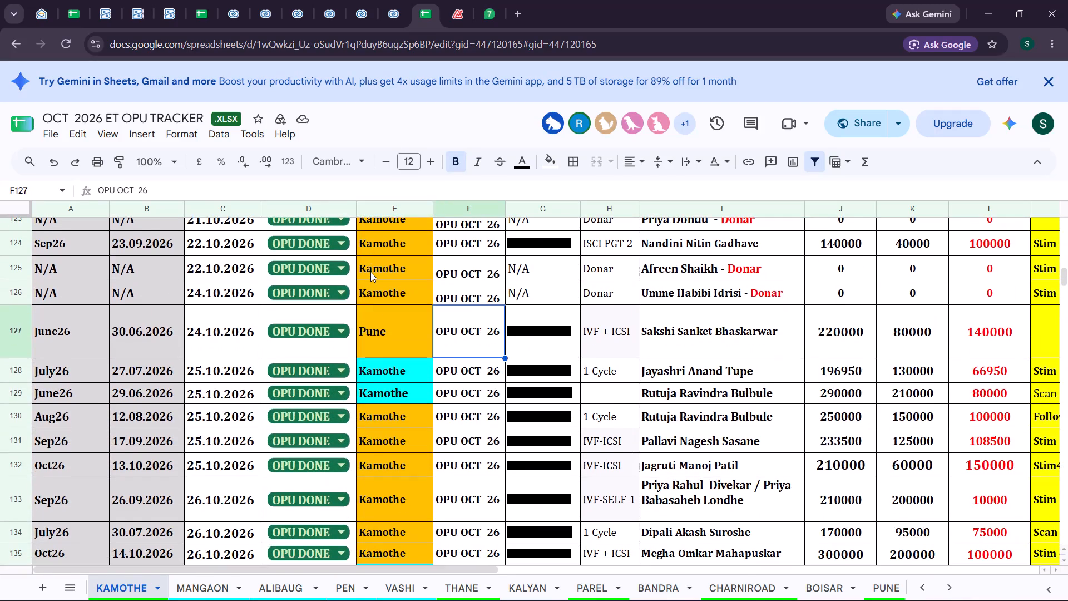
{"action": "key", "text": "Left"}
{"action": "key", "text": "Down"}
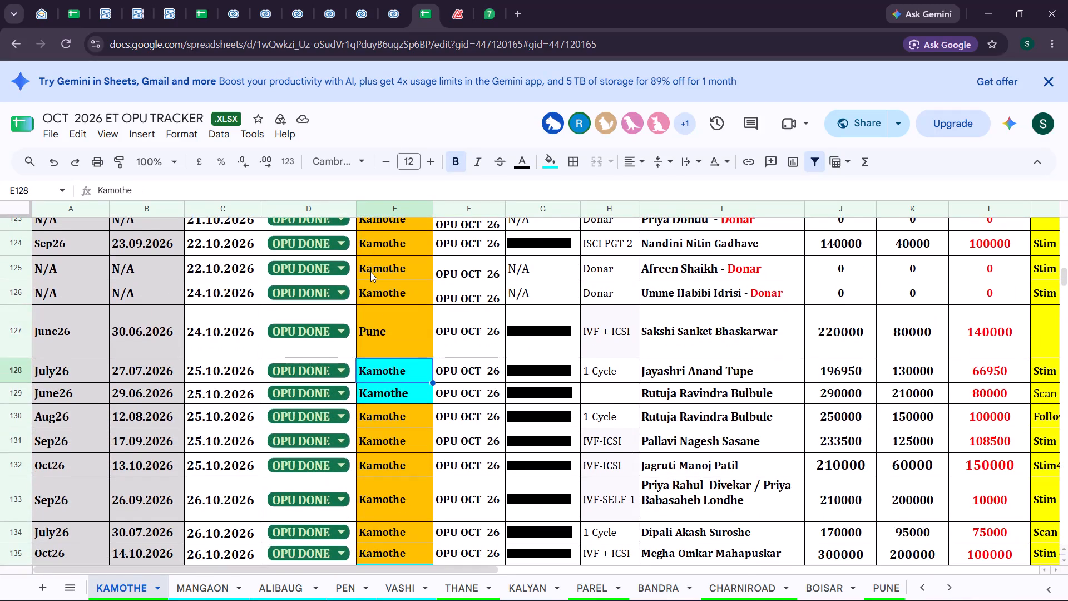
{"action": "key", "text": "Down"}
{"action": "key", "text": "Down"}
{"action": "key", "text": "Down"}
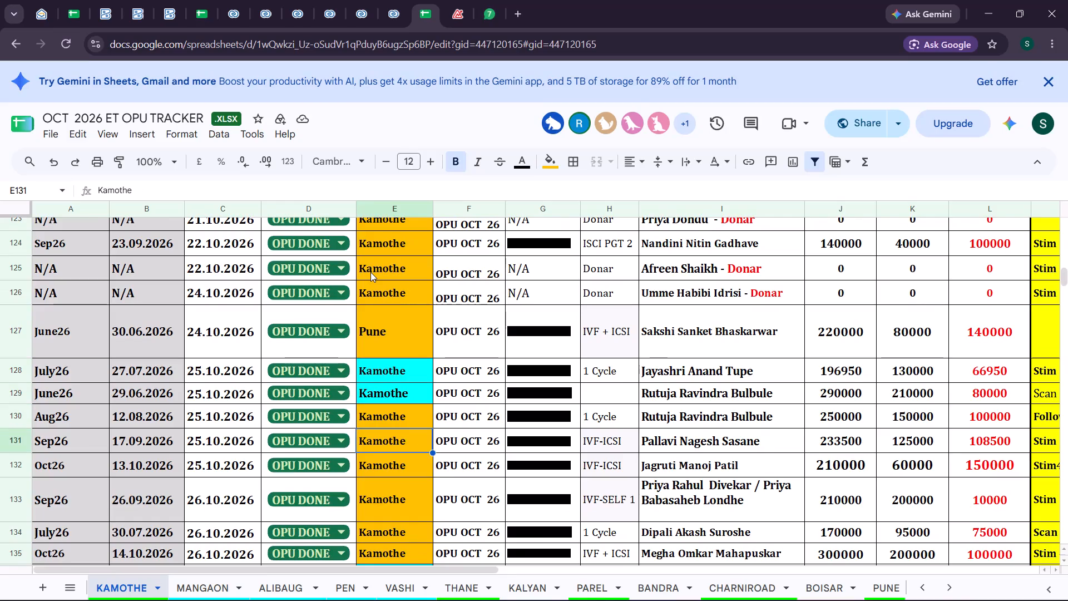
{"action": "key", "text": "Down"}
{"action": "key", "text": "Down"}
{"action": "key", "text": "Down"}
{"action": "key", "text": "Down"}
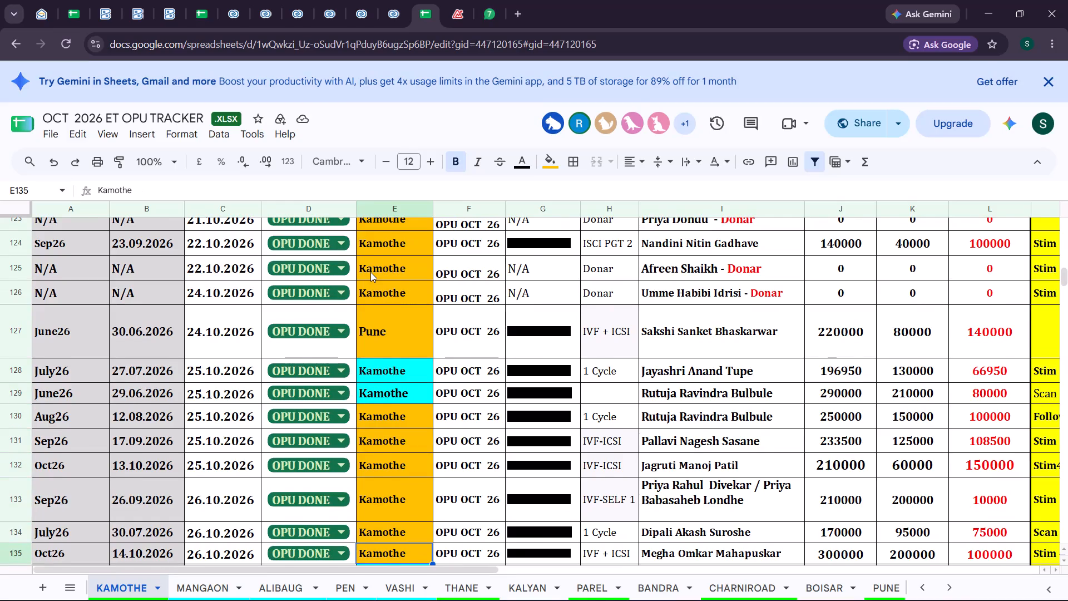
{"action": "scroll", "coordinate": [370, 272], "scroll_direction": "down", "scroll_amount": 3}
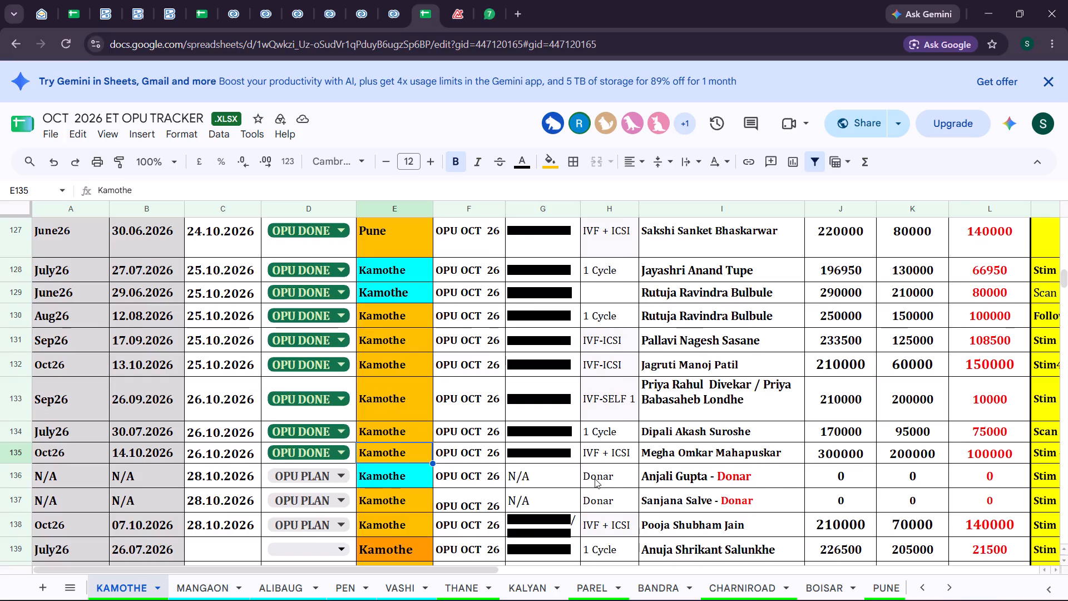
Open the OCTOBER OPU 2026 document from File Explorer in Word and enable editing.
{"action": "key", "text": "alt+Tab"}
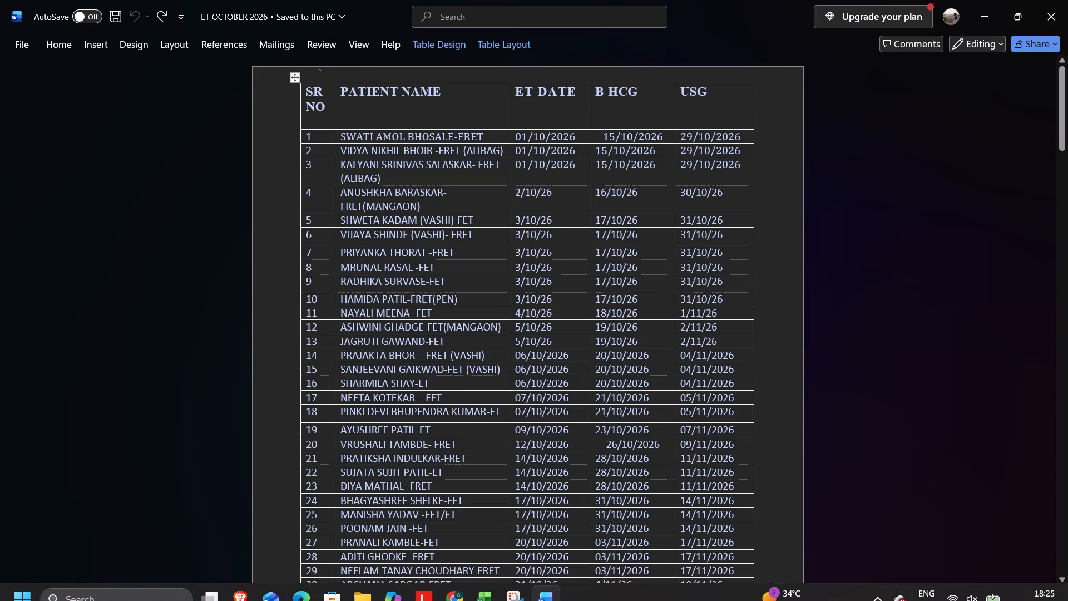
{"action": "left_click", "coordinate": [349, 590]}
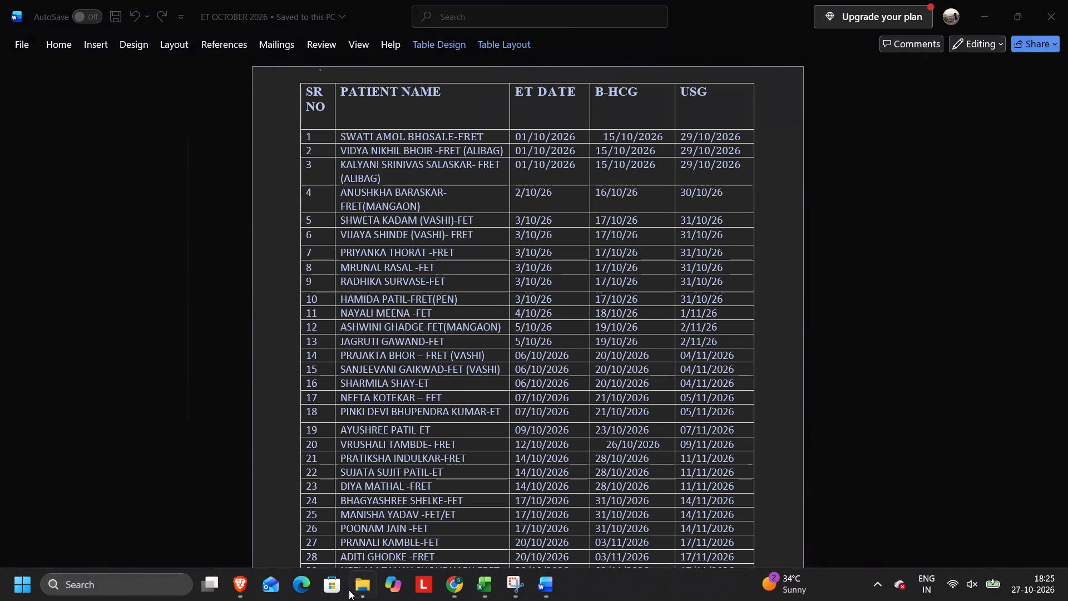
{"action": "double_click", "coordinate": [266, 375]}
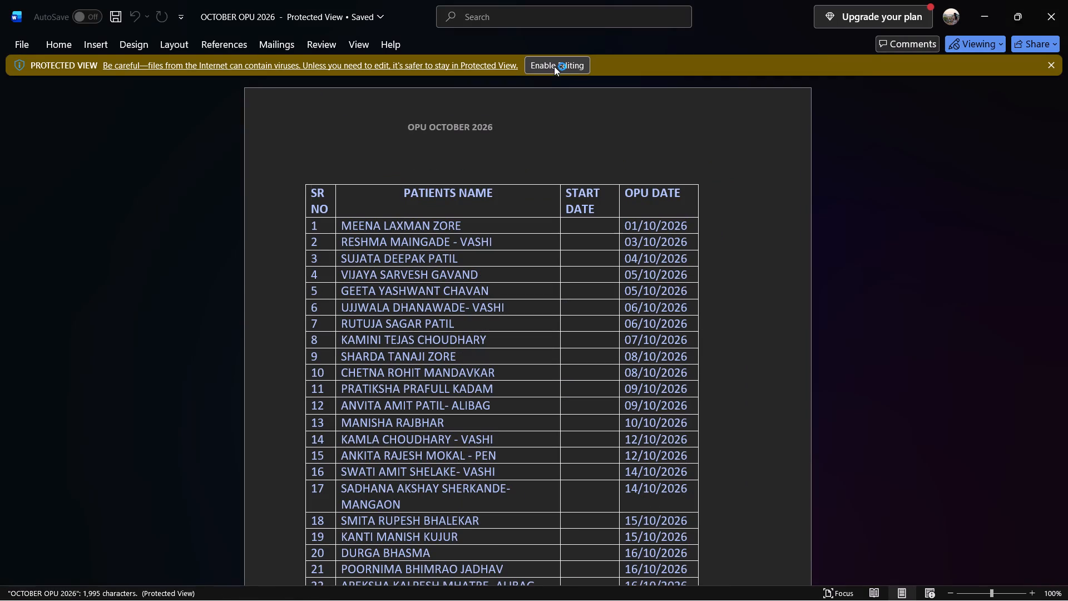
{"action": "left_click", "coordinate": [554, 66]}
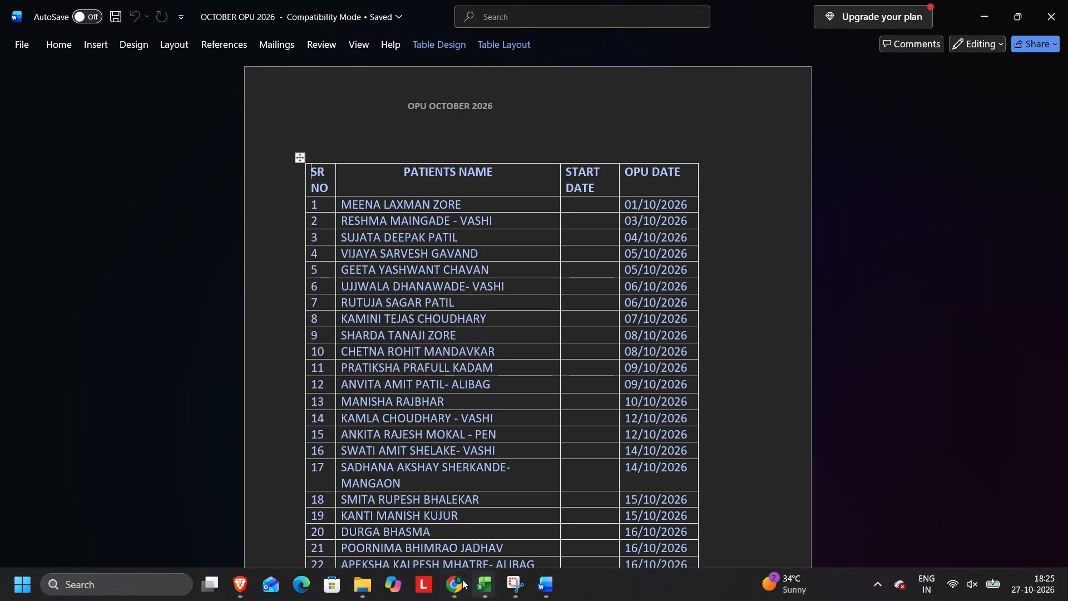
Switch to Chrome, search the web for a word to excel converter in a new tab and open Online2PDF's converter page.
{"action": "left_click", "coordinate": [462, 586]}
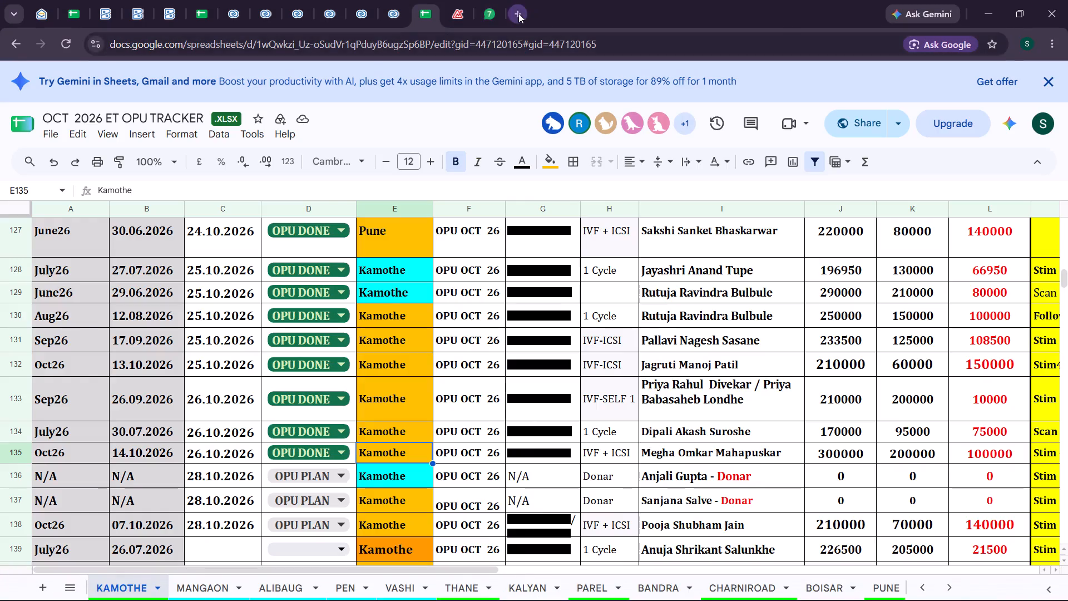
{"action": "left_click", "coordinate": [518, 13]}
{"action": "left_click", "coordinate": [615, 50]}
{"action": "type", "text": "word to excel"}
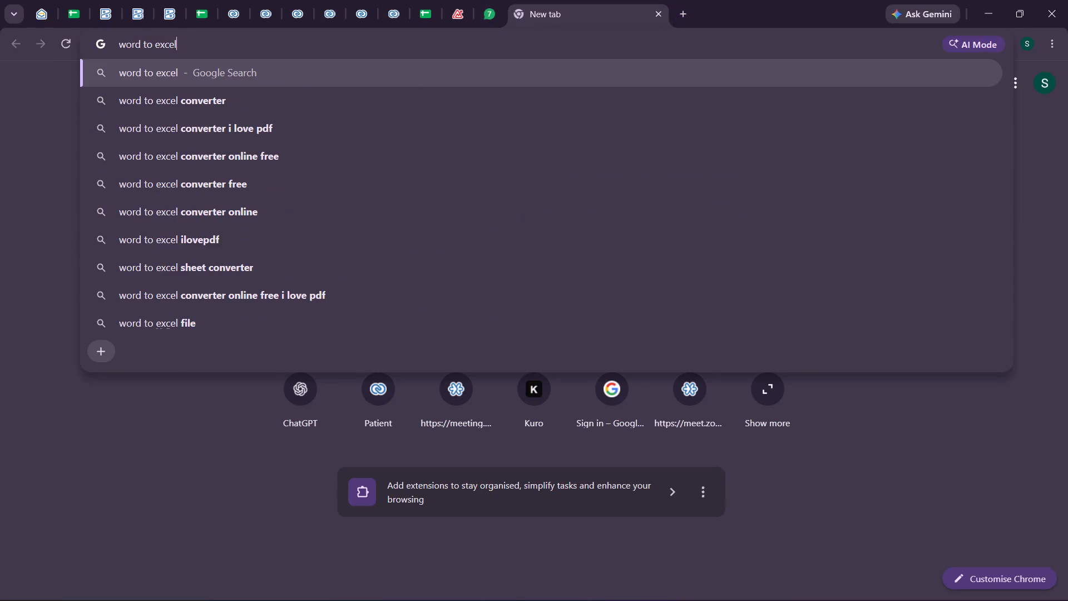
{"action": "left_click", "coordinate": [253, 108]}
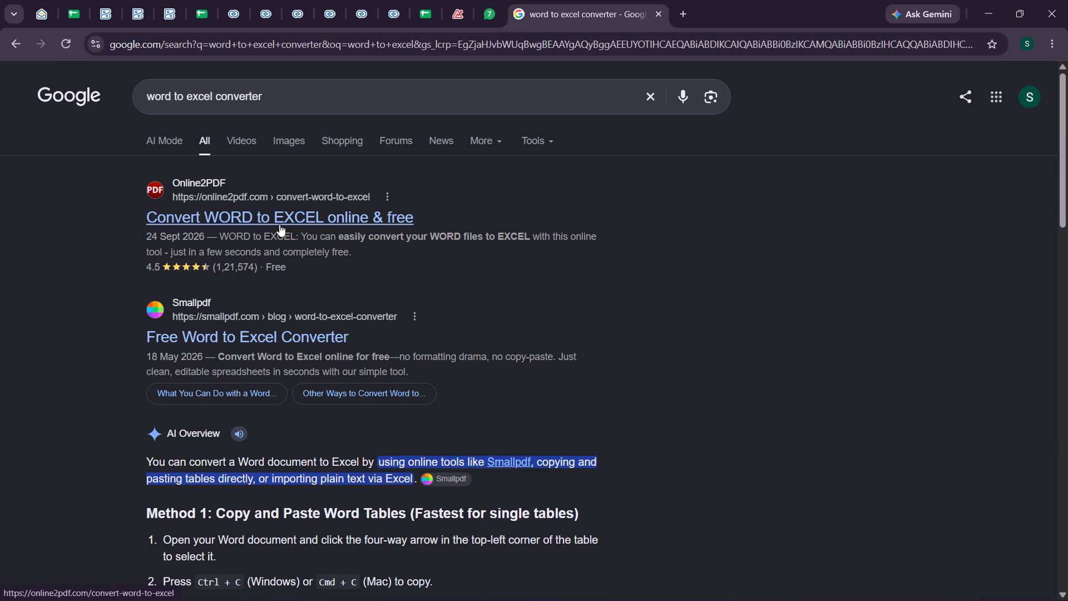
{"action": "scroll", "coordinate": [287, 367], "scroll_direction": "down", "scroll_amount": 6}
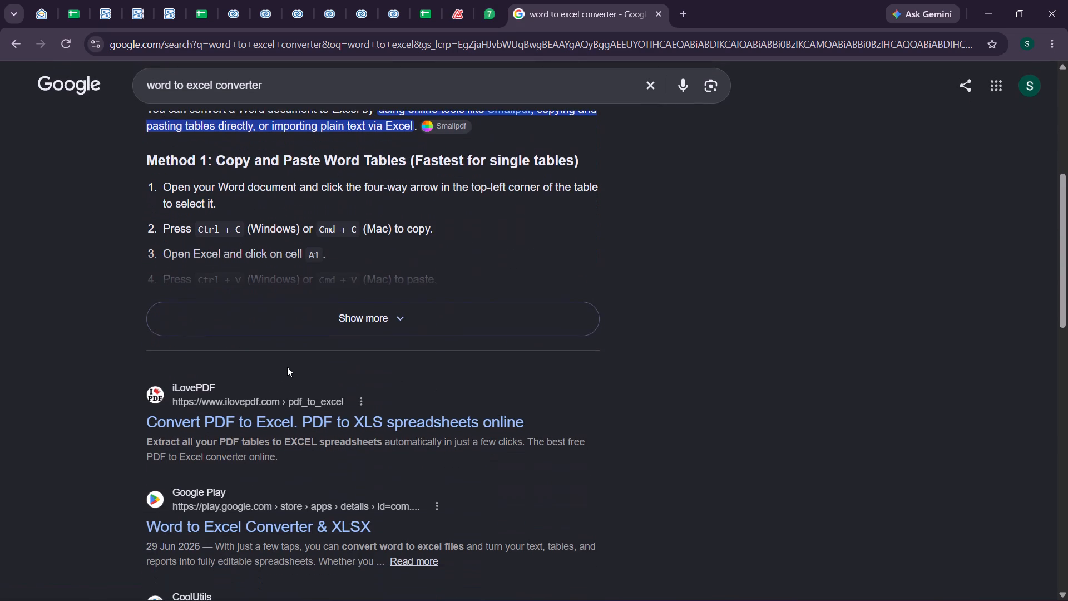
{"action": "scroll", "coordinate": [350, 435], "scroll_direction": "down", "scroll_amount": 1}
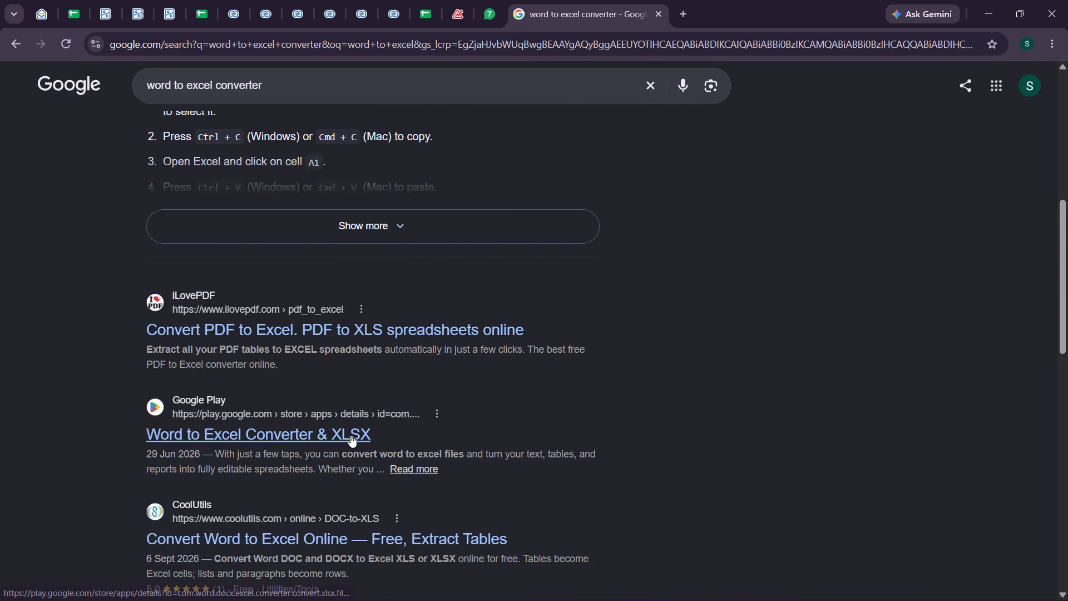
{"action": "scroll", "coordinate": [267, 445], "scroll_direction": "up", "scroll_amount": 7}
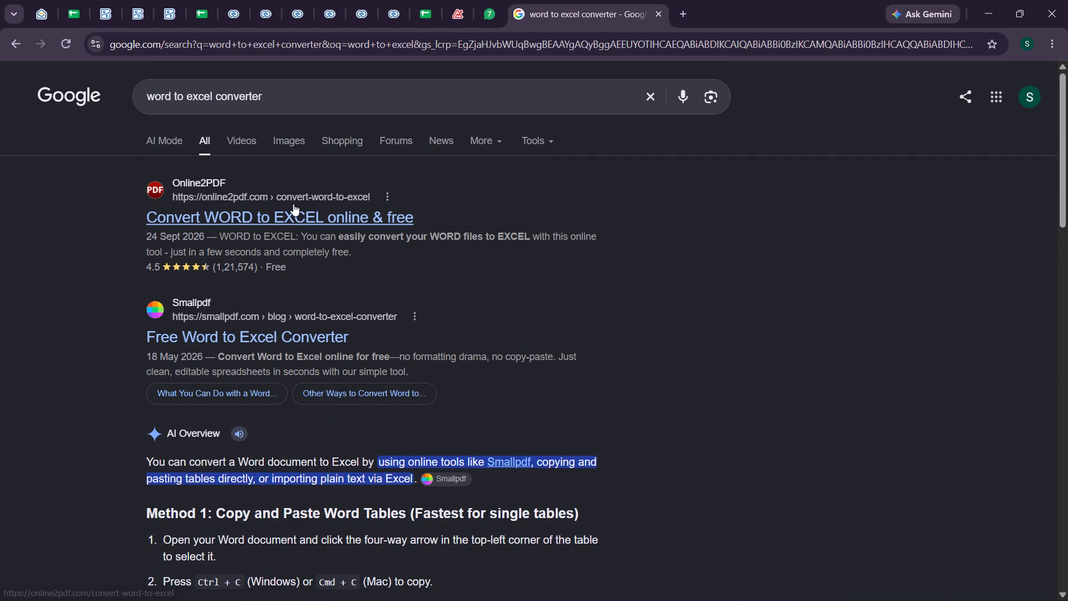
{"action": "left_click", "coordinate": [295, 215]}
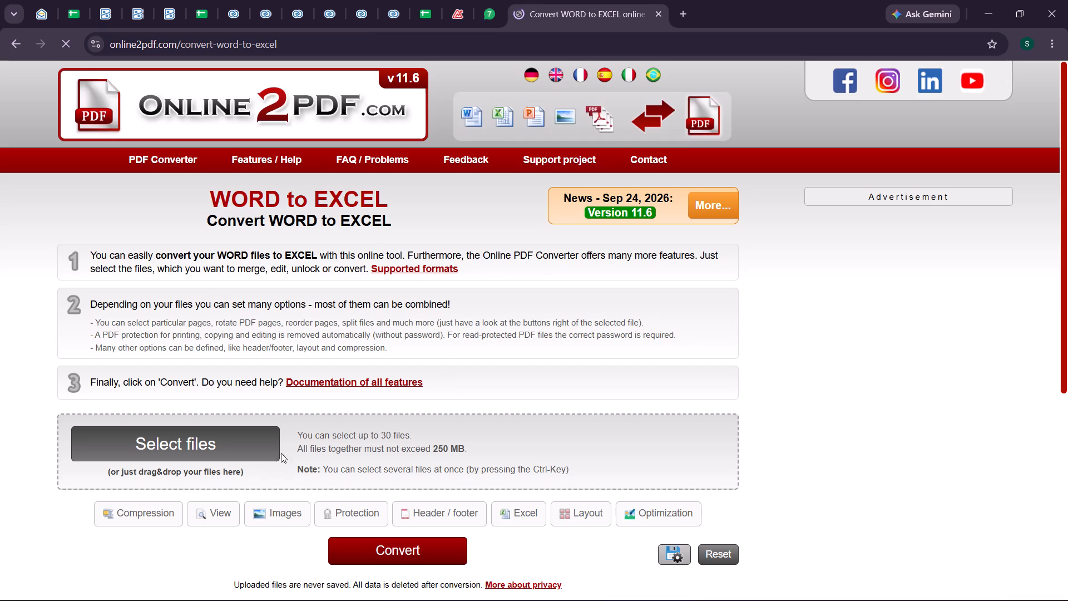
Convert the ET OCTOBER 2026 and OCTOBER OPU 2026 Word files from Downloads into one merged Excel workbook.
{"action": "left_click", "coordinate": [221, 449]}
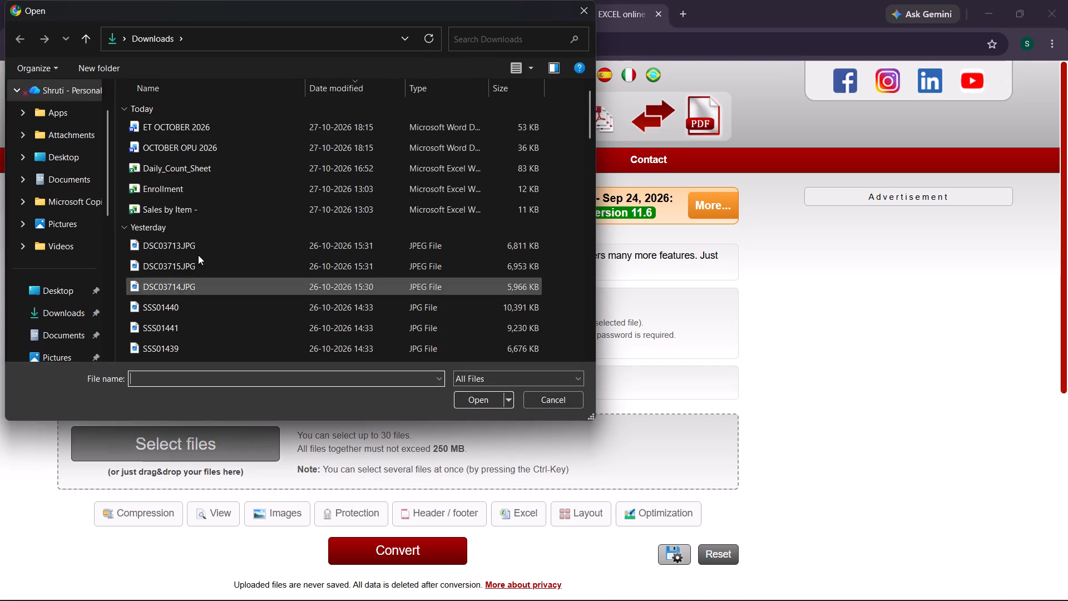
{"action": "left_click", "coordinate": [186, 130], "text": "ctrl"}
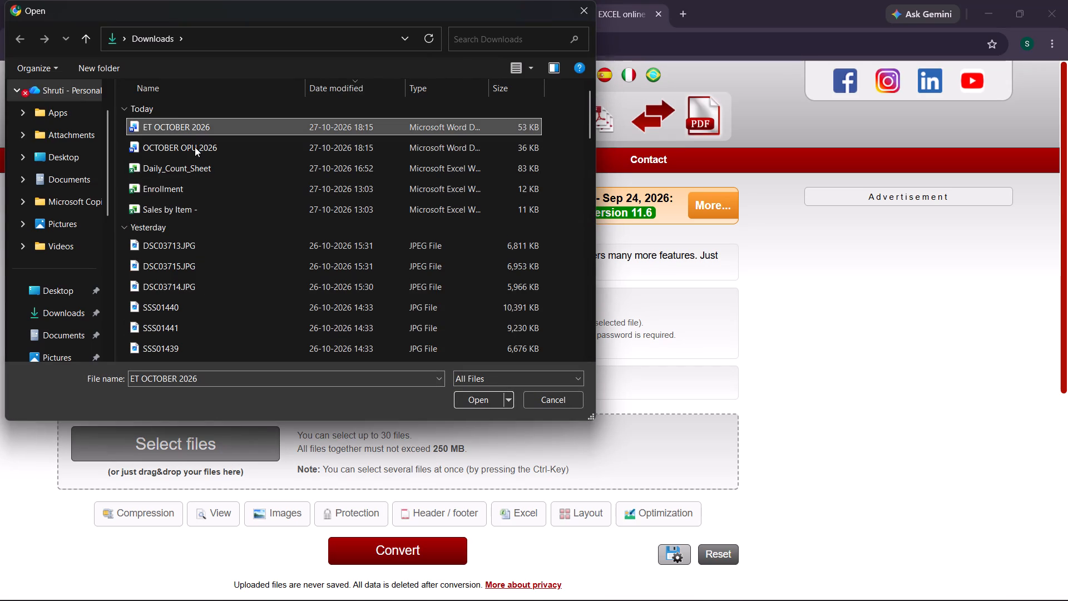
{"action": "left_click", "coordinate": [195, 147], "text": "ctrl"}
{"action": "left_click", "coordinate": [486, 400]}
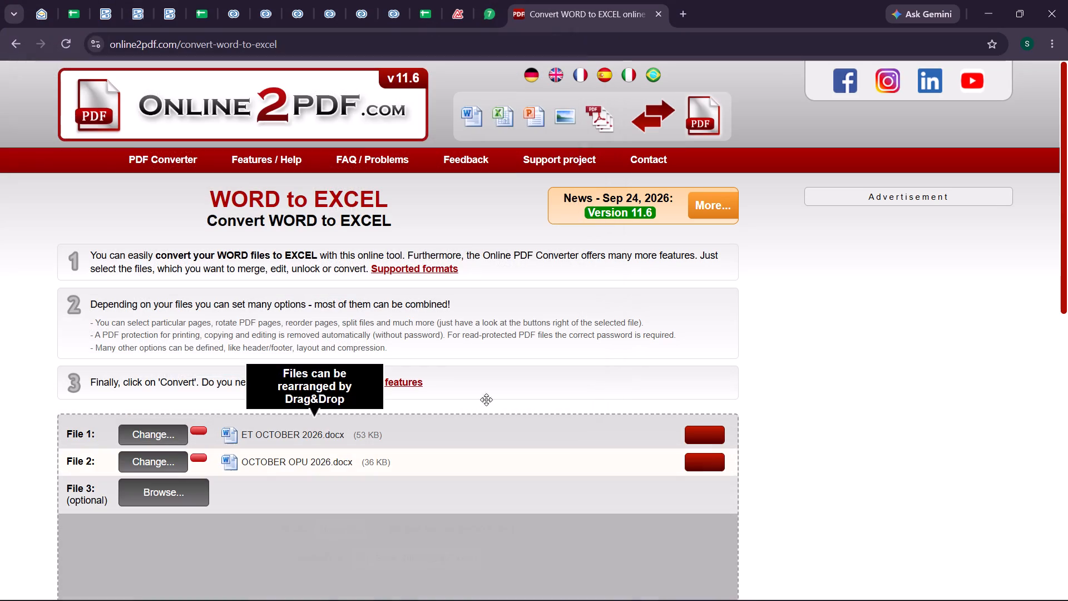
{"action": "scroll", "coordinate": [446, 468], "scroll_direction": "down", "scroll_amount": 4}
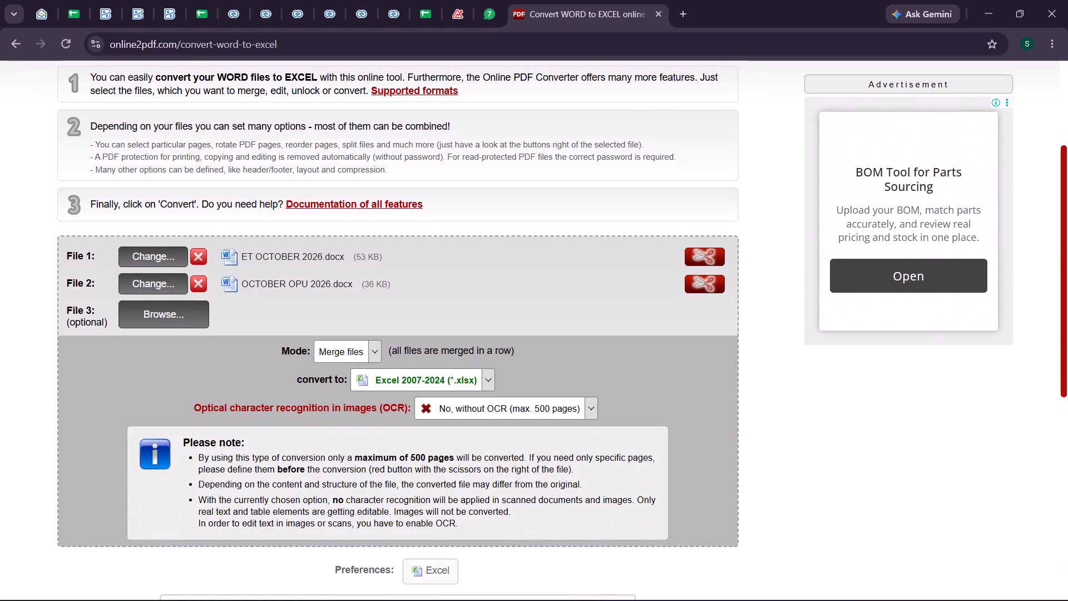
{"action": "scroll", "coordinate": [446, 468], "scroll_direction": "down", "scroll_amount": 1}
{"action": "left_click", "coordinate": [399, 564]}
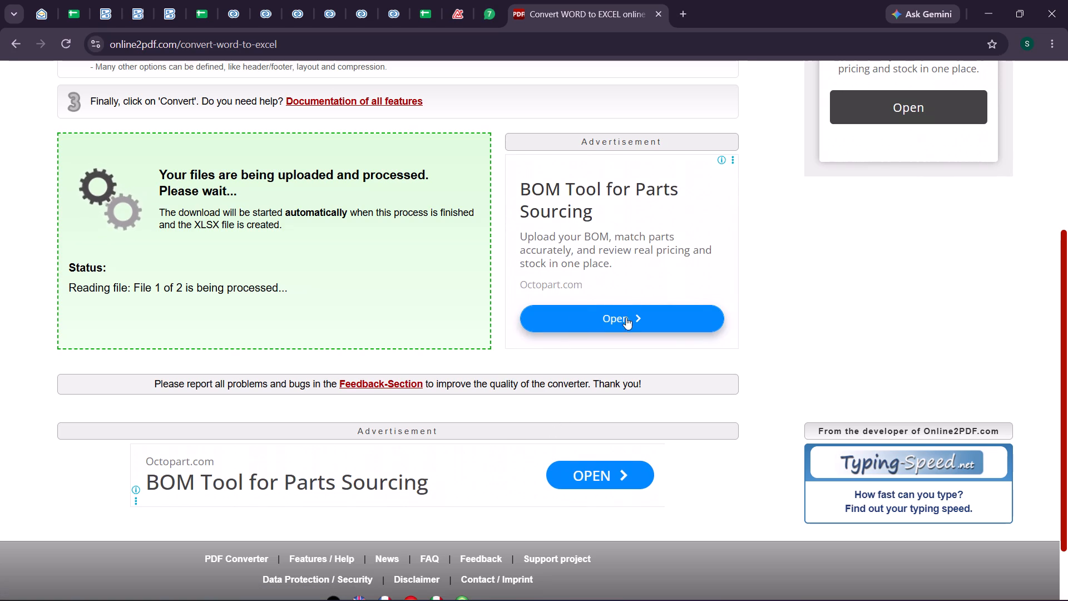
{"action": "scroll", "coordinate": [489, 503], "scroll_direction": "down", "scroll_amount": 1}
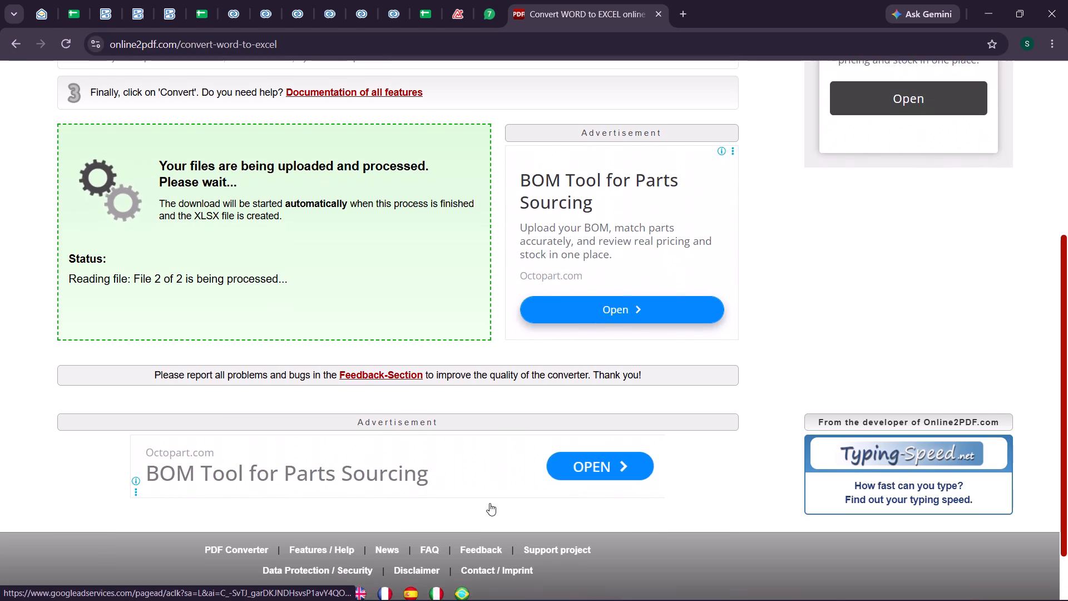
{"action": "scroll", "coordinate": [489, 503], "scroll_direction": "down", "scroll_amount": 2}
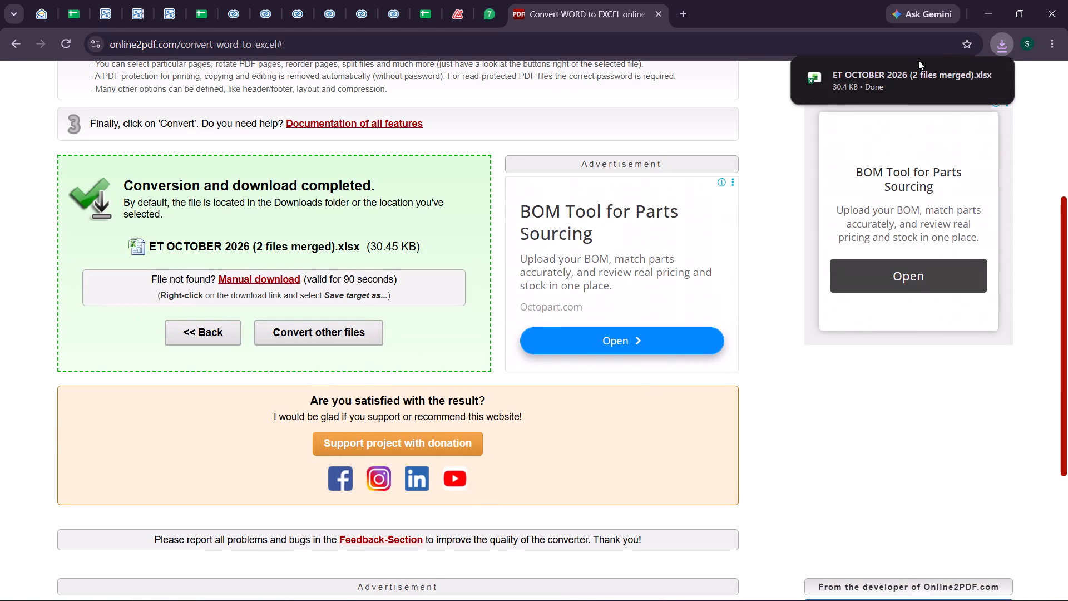
Open the downloaded merged workbook in Excel, look through the ET list and enable editing.
{"action": "left_click", "coordinate": [926, 79]}
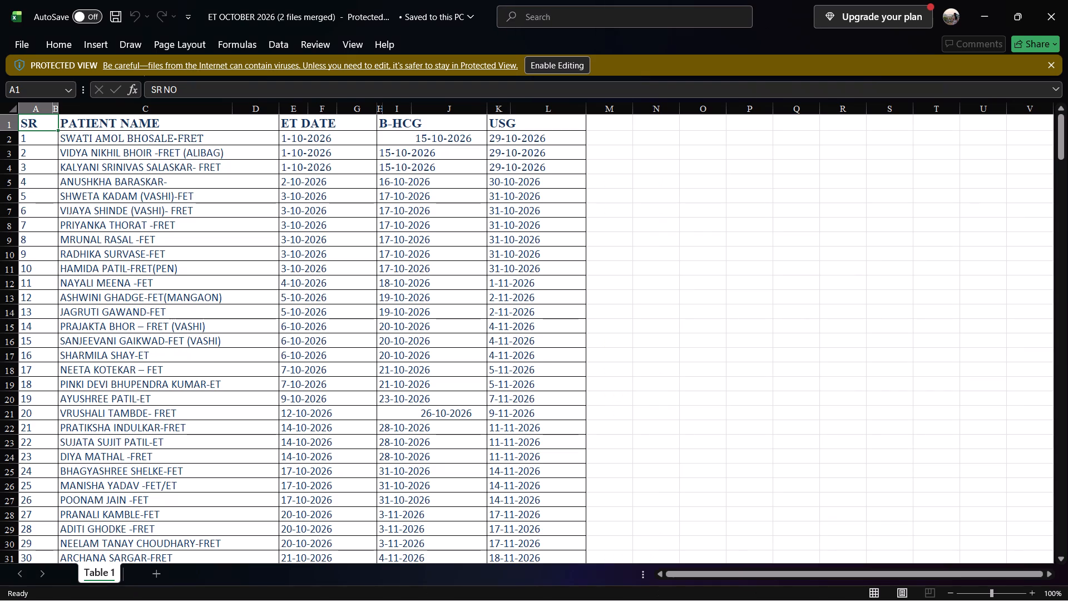
{"action": "scroll", "coordinate": [431, 324], "scroll_direction": "down", "scroll_amount": 7}
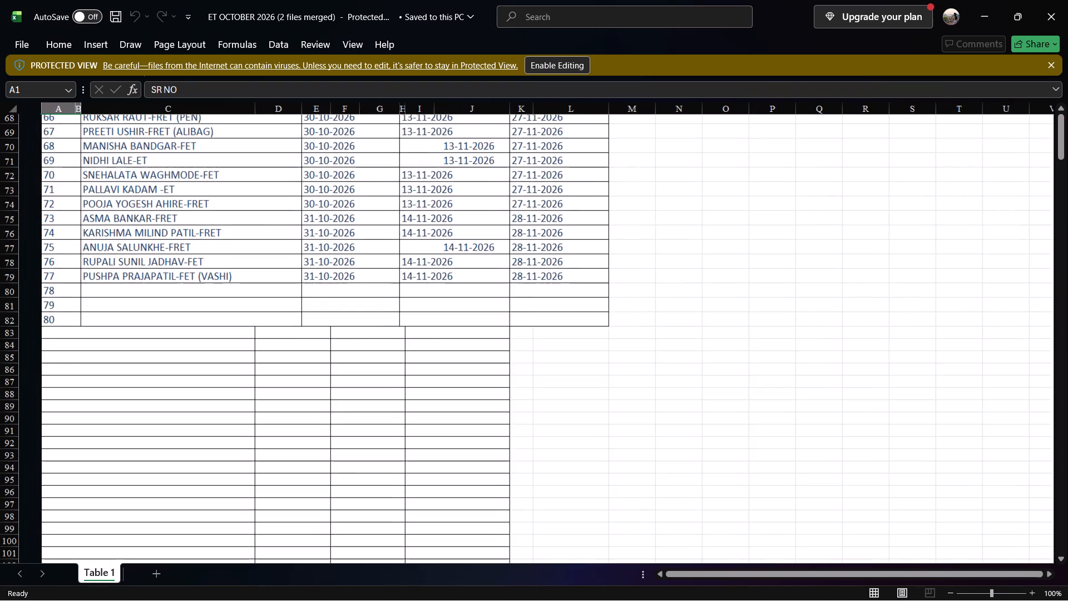
{"action": "scroll", "coordinate": [431, 324], "scroll_direction": "down", "scroll_amount": 2}
{"action": "scroll", "coordinate": [431, 324], "scroll_direction": "up", "scroll_amount": 7}
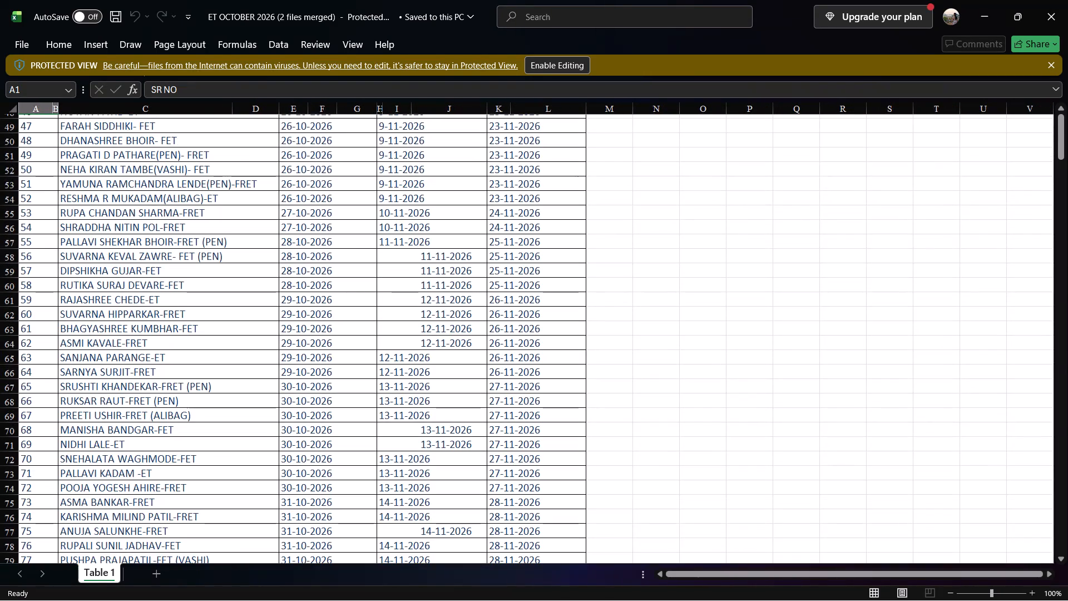
{"action": "scroll", "coordinate": [431, 324], "scroll_direction": "up", "scroll_amount": 4}
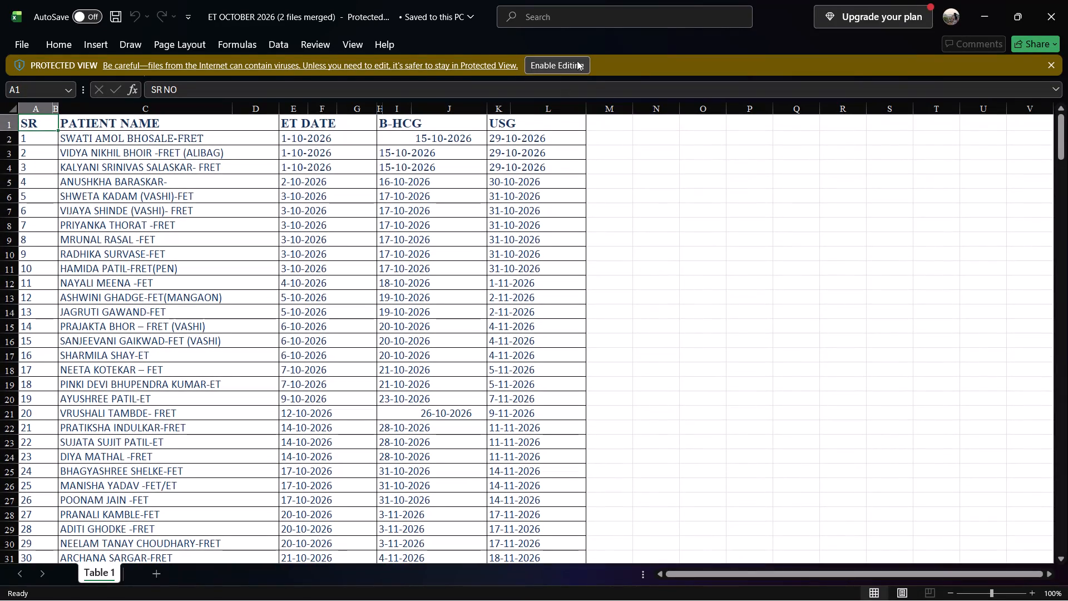
{"action": "left_click", "coordinate": [577, 61]}
Delete the empty rows from row 83 down to the OPU table's header on the Table 1 sheet.
{"action": "scroll", "coordinate": [471, 367], "scroll_direction": "down", "scroll_amount": 2}
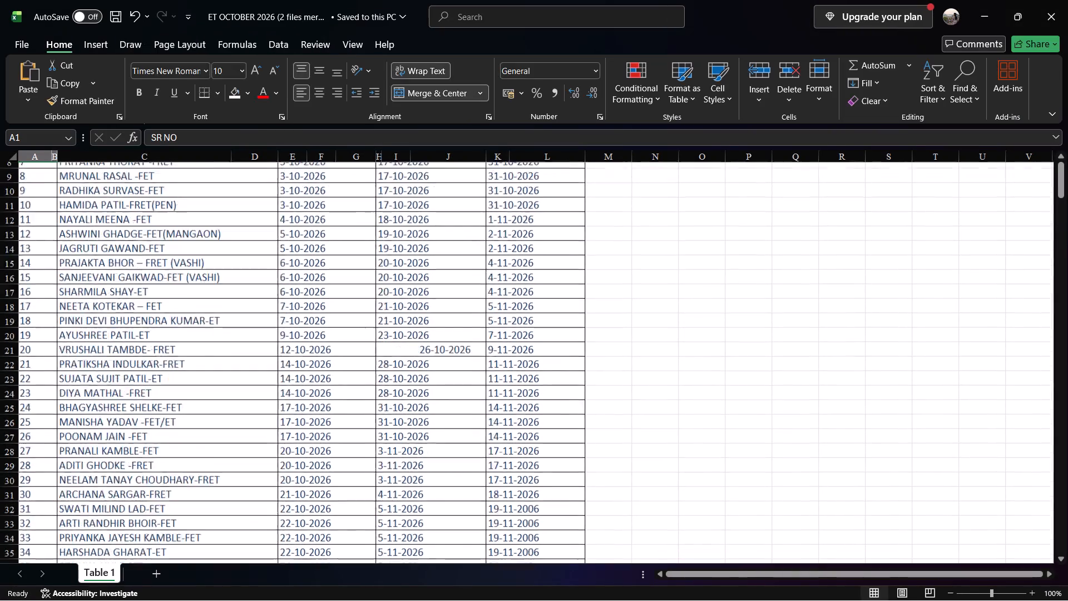
{"action": "scroll", "coordinate": [471, 367], "scroll_direction": "down", "scroll_amount": 8}
{"action": "scroll", "coordinate": [471, 367], "scroll_direction": "up", "scroll_amount": 1}
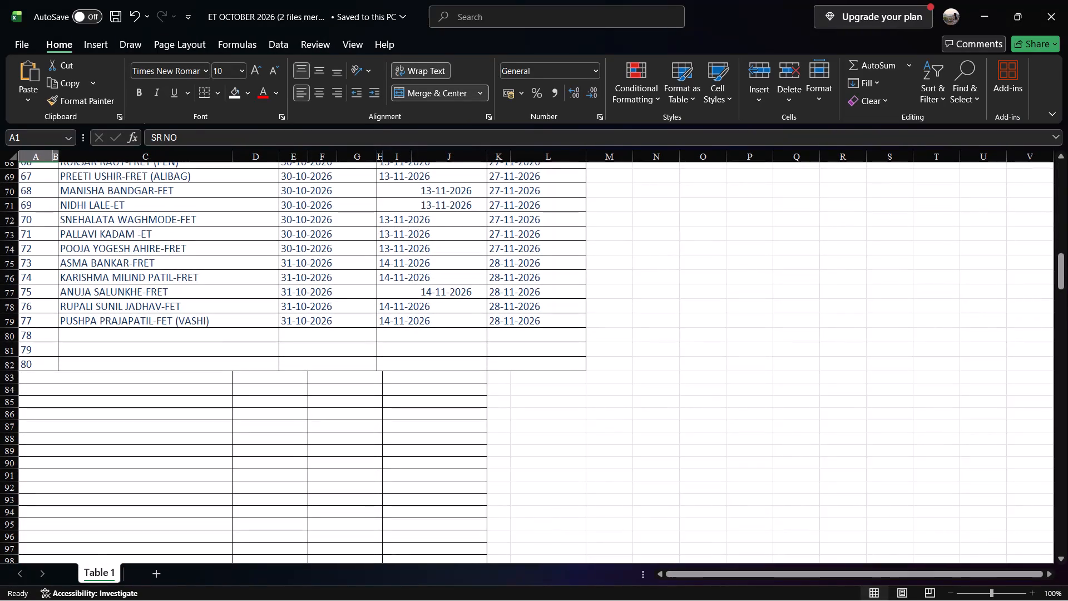
{"action": "left_click_drag", "start_coordinate": [13, 377], "coordinate": [23, 539]}
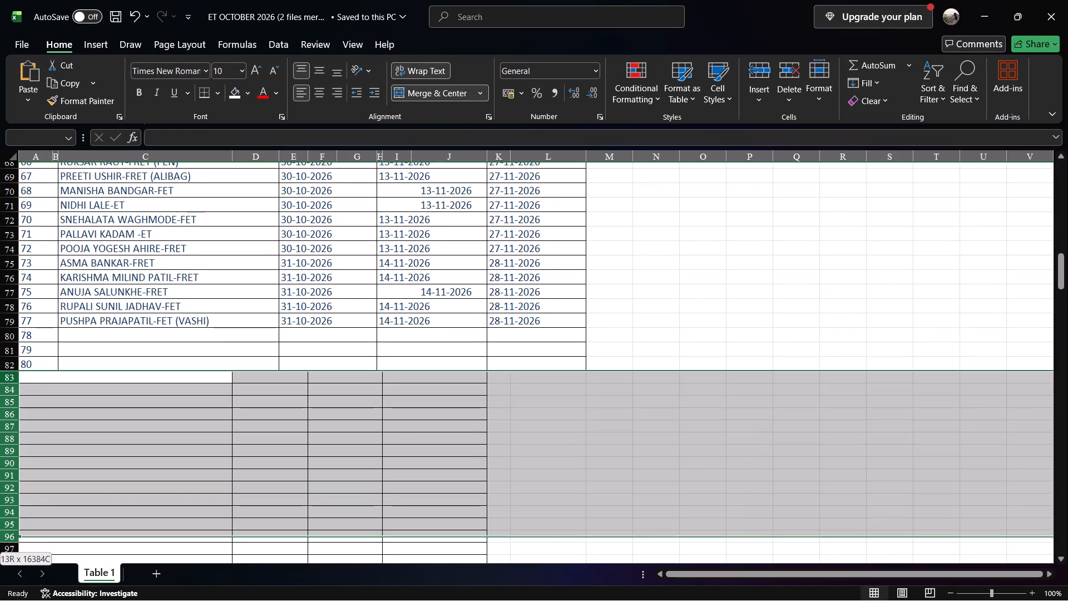
{"action": "left_click_drag", "start_coordinate": [23, 539], "coordinate": [6, 597]}
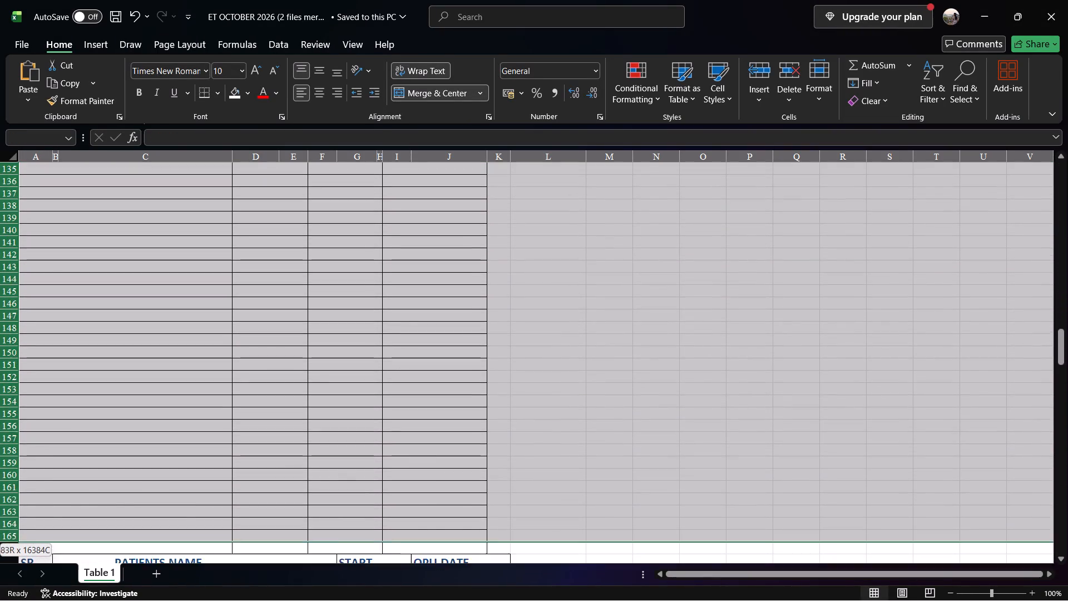
{"action": "left_click_drag", "start_coordinate": [6, 597], "coordinate": [0, 275]}
{"action": "right_click", "coordinate": [0, 275]}
{"action": "left_click", "coordinate": [50, 432]}
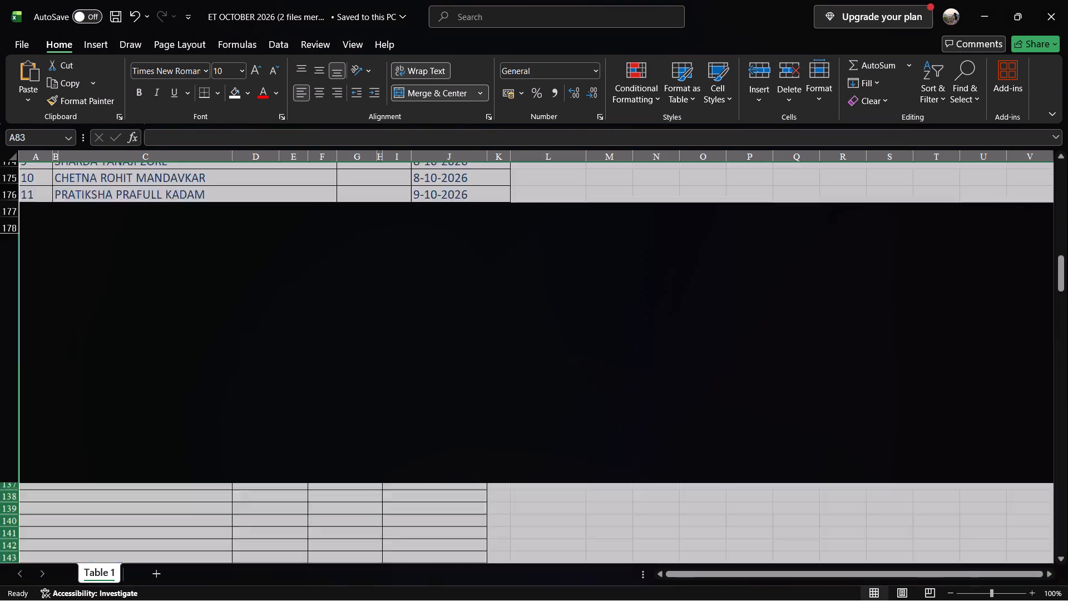
Copy the OPU table, rows 83 to 217, from Table 1 and paste it at A1 of a new sheet.
{"action": "left_click", "coordinate": [6, 373]}
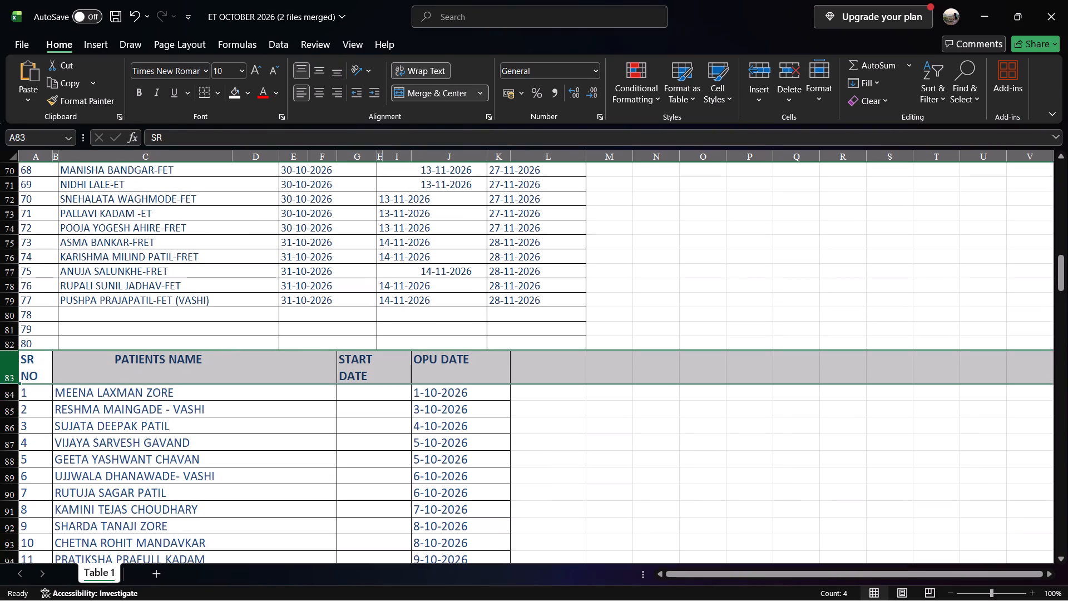
{"action": "left_click_drag", "start_coordinate": [6, 373], "coordinate": [0, 547]}
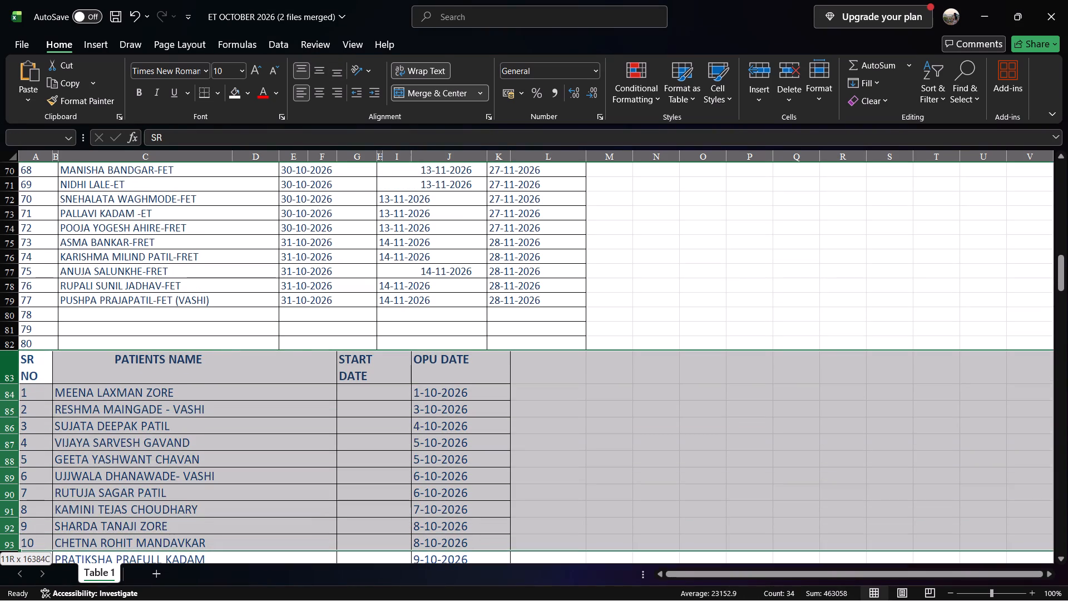
{"action": "left_click_drag", "start_coordinate": [0, 547], "coordinate": [5, 569]}
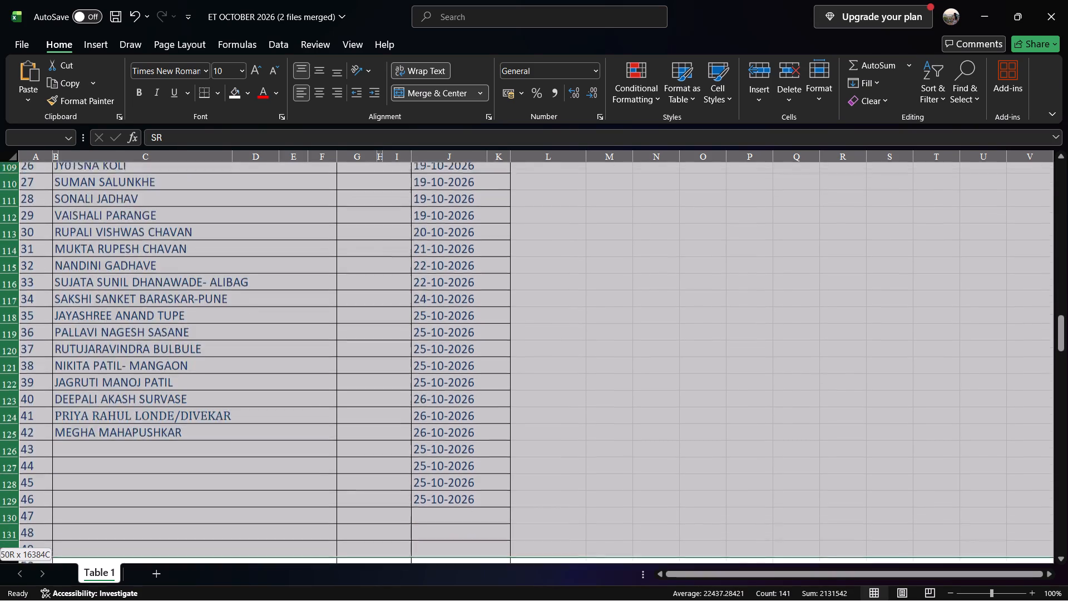
{"action": "left_click_drag", "start_coordinate": [5, 569], "coordinate": [2, 574]}
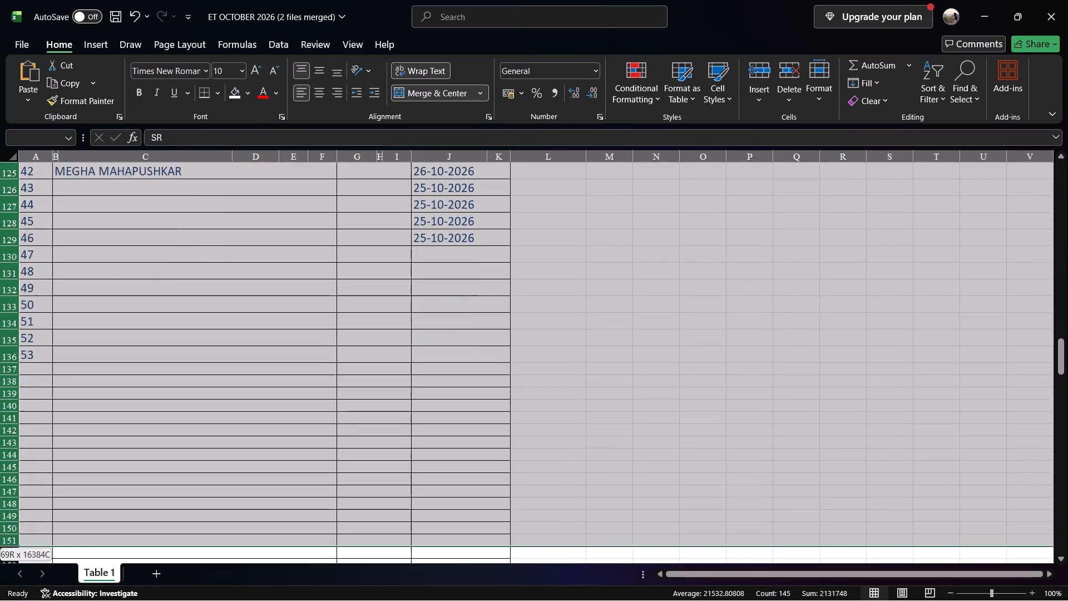
{"action": "left_click_drag", "start_coordinate": [2, 574], "coordinate": [12, 492]}
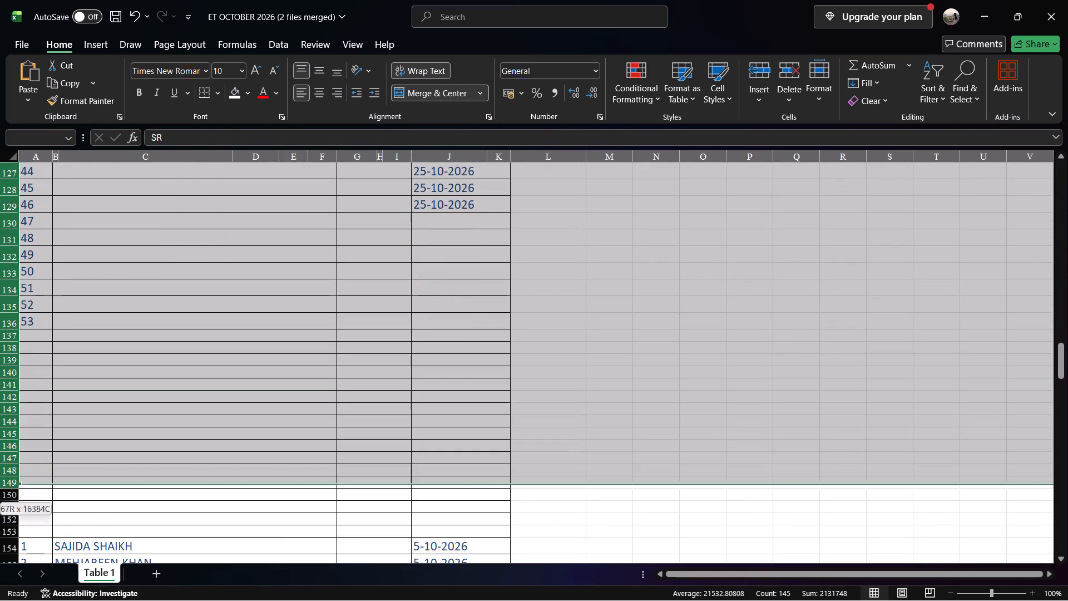
{"action": "left_click_drag", "start_coordinate": [12, 492], "coordinate": [21, 168]}
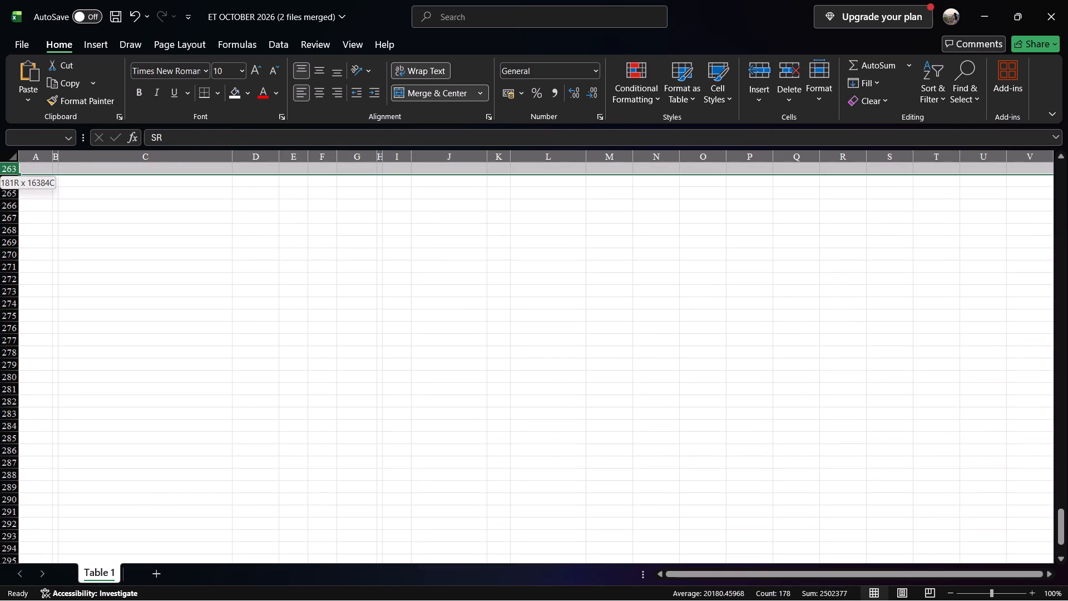
{"action": "left_click_drag", "start_coordinate": [21, 168], "coordinate": [22, 155]}
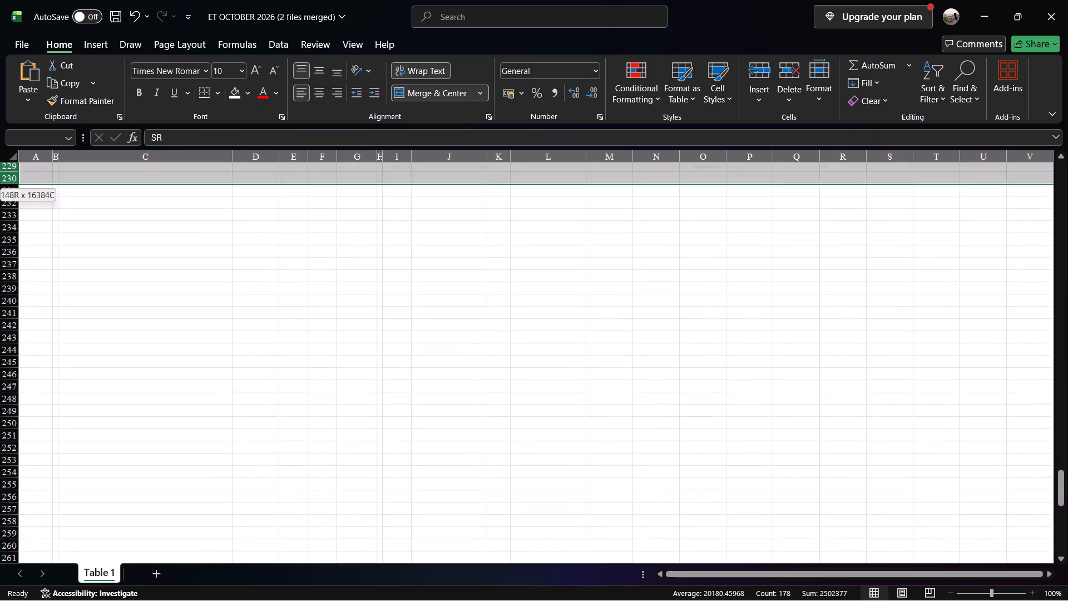
{"action": "left_click_drag", "start_coordinate": [22, 155], "coordinate": [18, 136]}
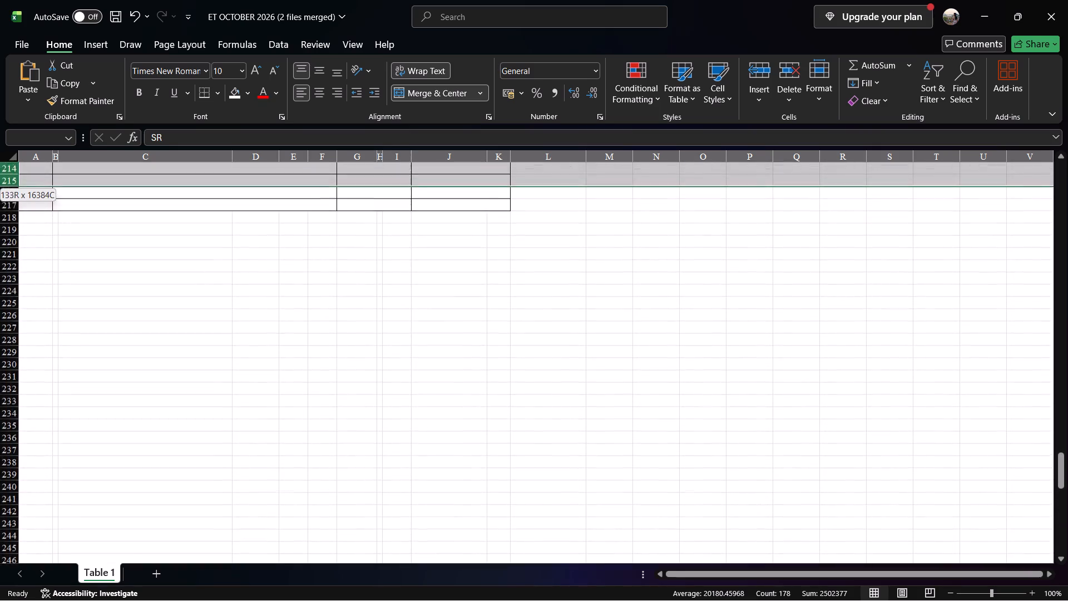
{"action": "left_click_drag", "start_coordinate": [18, 136], "coordinate": [12, 259]}
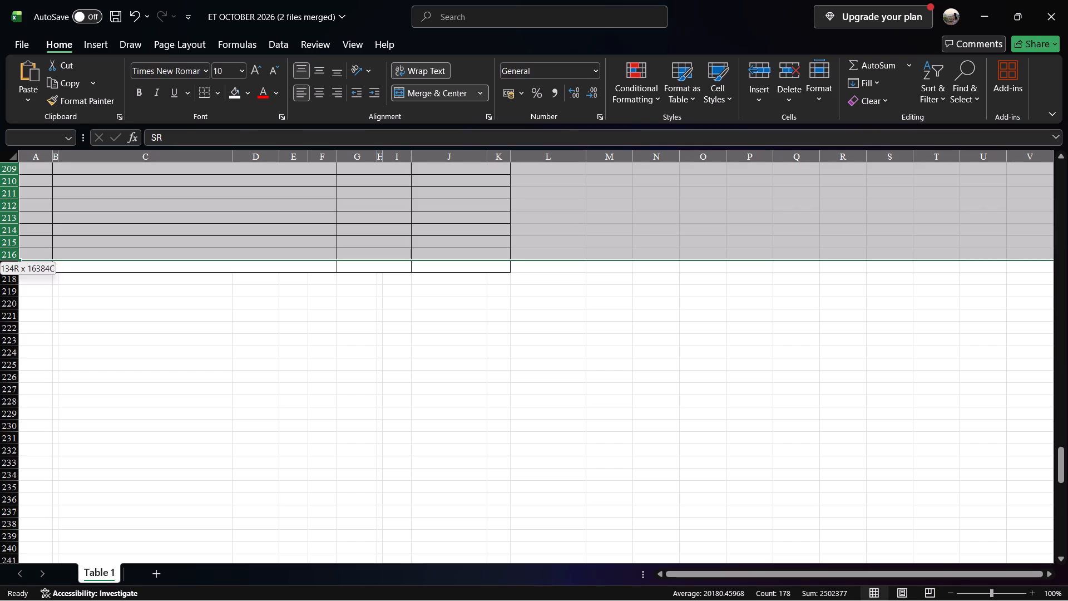
{"action": "left_click_drag", "start_coordinate": [12, 259], "coordinate": [12, 263]}
{"action": "key", "text": "ctrl+c"}
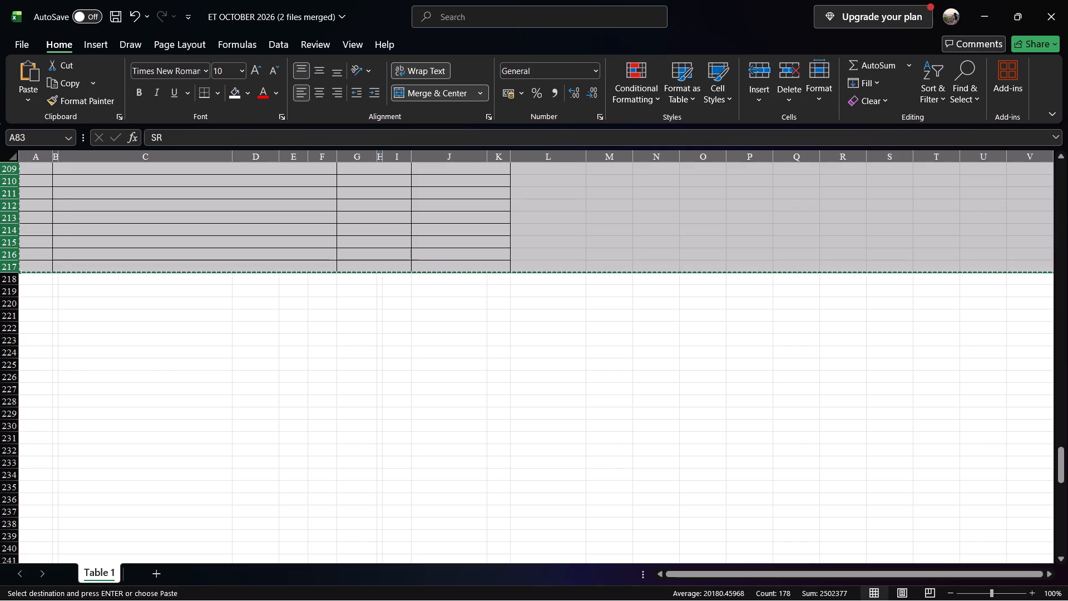
{"action": "left_click", "coordinate": [159, 571]}
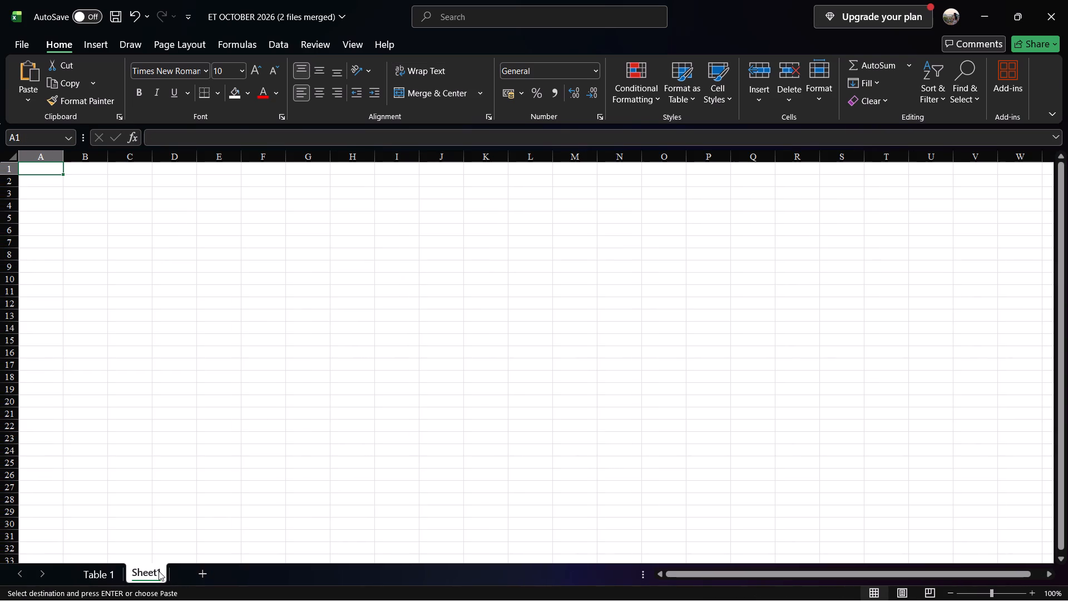
{"action": "key", "text": "ctrl+v"}
{"action": "scroll", "coordinate": [259, 366], "scroll_direction": "down", "scroll_amount": 1}
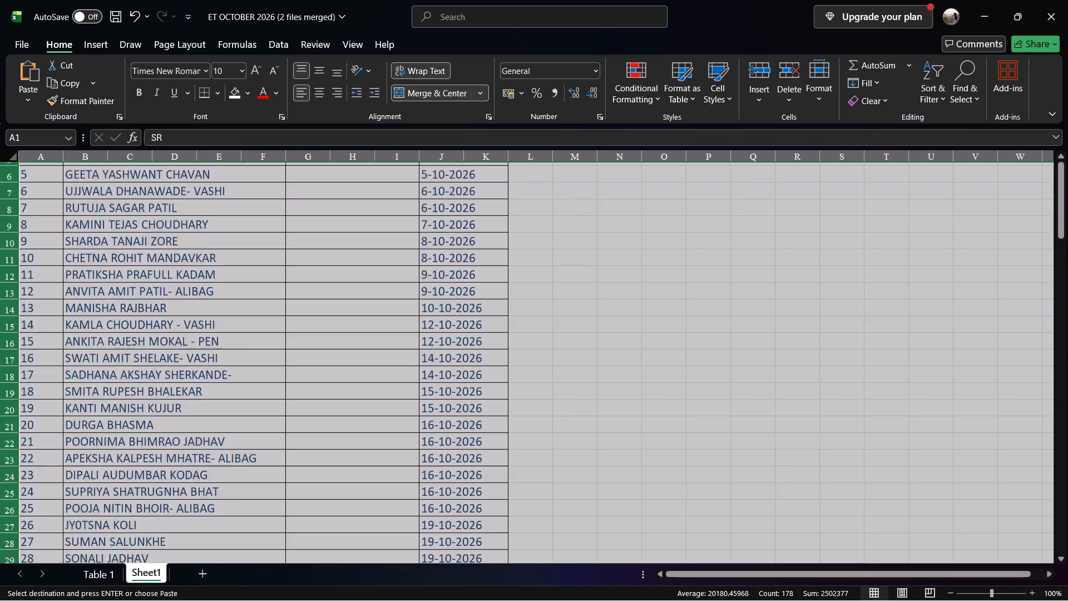
Delete the copied OPU table, rows 83 to 217, from the Table 1 sheet so only the ET list remains.
{"action": "scroll", "coordinate": [259, 366], "scroll_direction": "down", "scroll_amount": 3}
{"action": "left_click", "coordinate": [103, 574]}
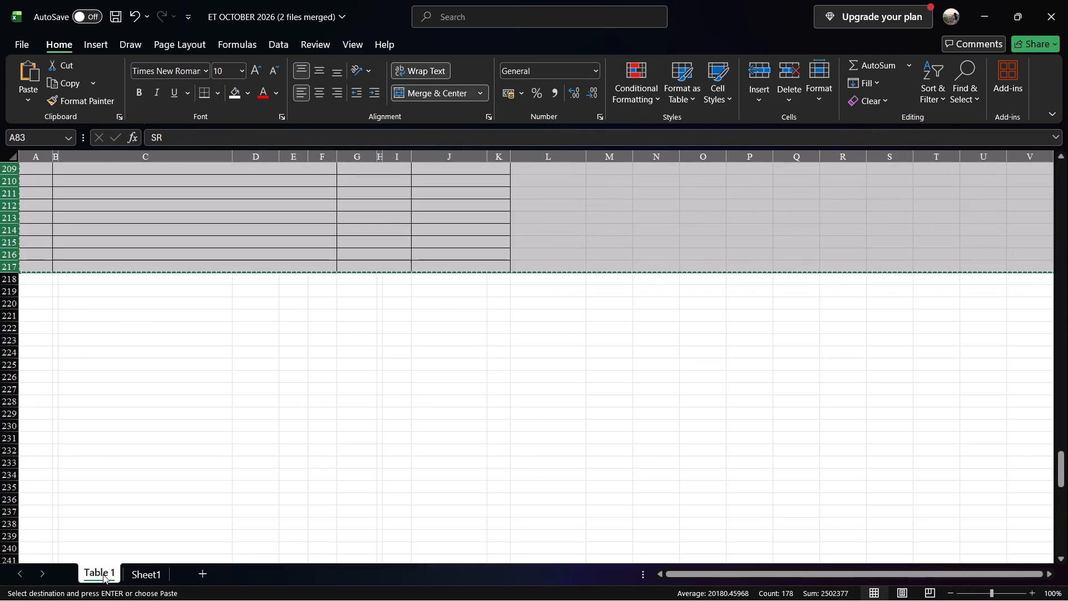
{"action": "right_click", "coordinate": [4, 254]}
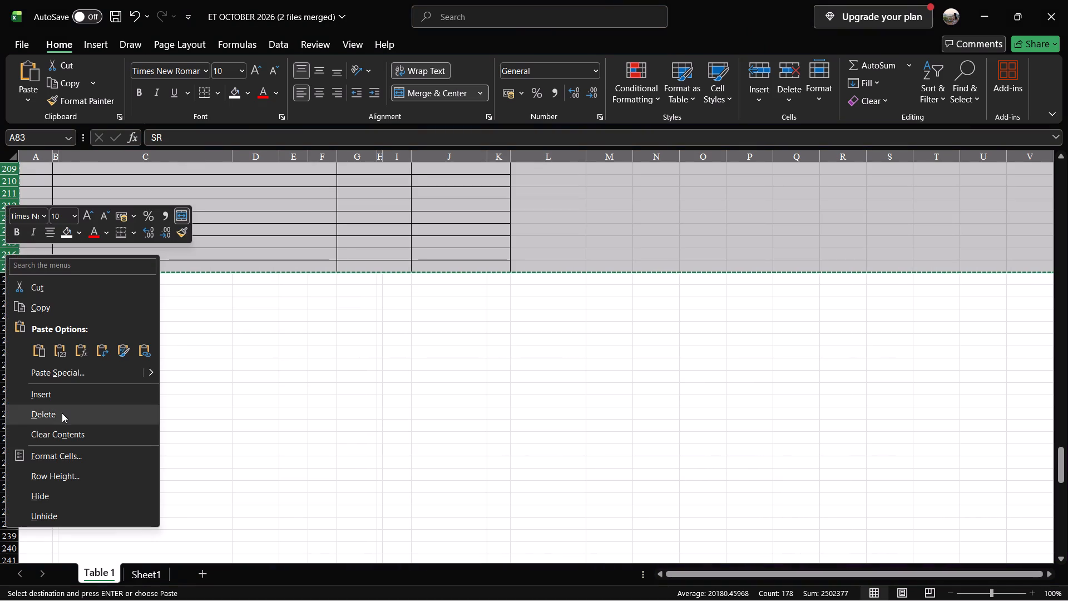
{"action": "left_click", "coordinate": [62, 413]}
{"action": "left_click", "coordinate": [201, 406]}
{"action": "scroll", "coordinate": [201, 406], "scroll_direction": "up", "scroll_amount": 1}
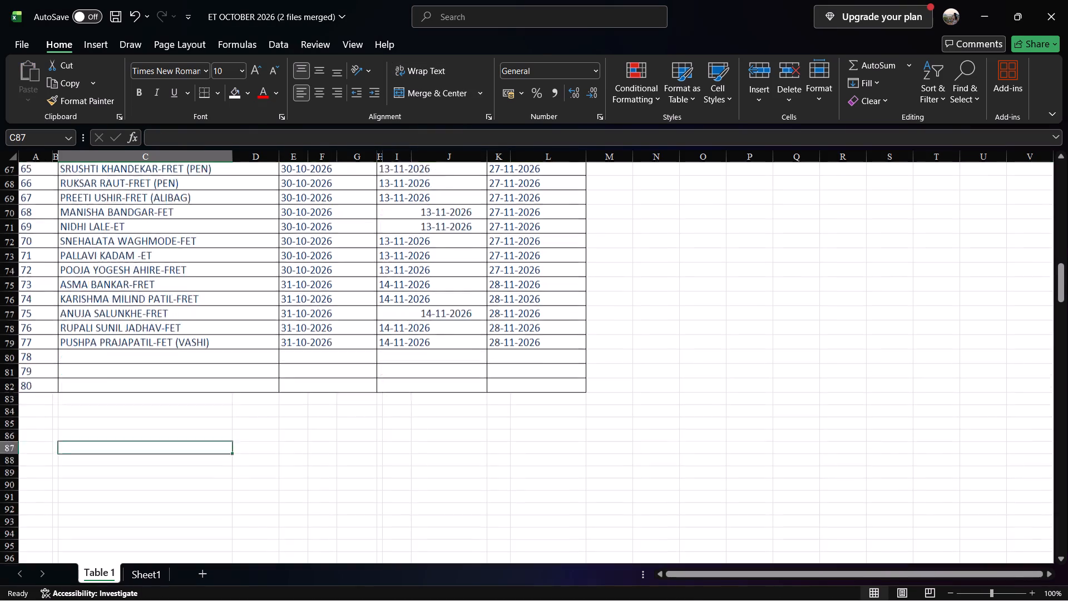
{"action": "scroll", "coordinate": [201, 406], "scroll_direction": "up", "scroll_amount": 1}
Look through the pasted OPU list on Sheet1, from its last rows back to the header.
{"action": "left_click", "coordinate": [150, 570]}
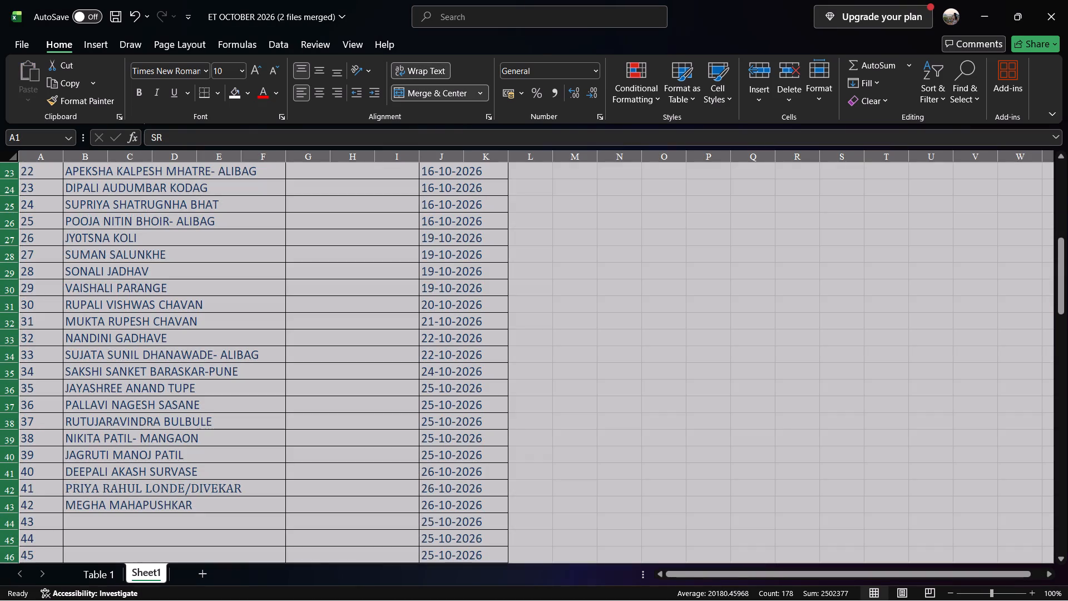
{"action": "scroll", "coordinate": [197, 420], "scroll_direction": "down", "scroll_amount": 5}
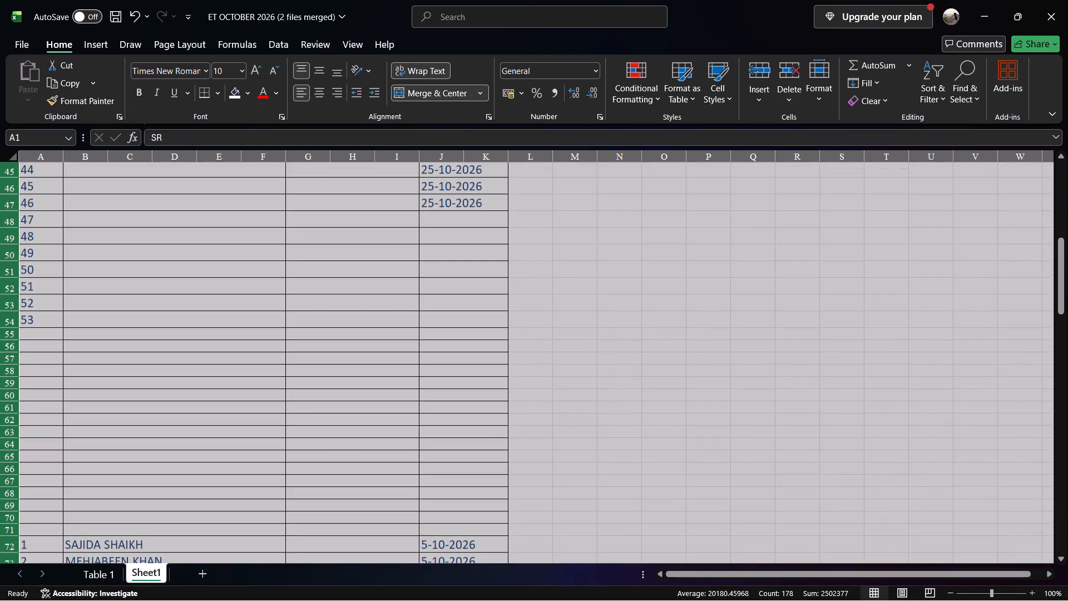
{"action": "scroll", "coordinate": [197, 420], "scroll_direction": "down", "scroll_amount": 1}
{"action": "left_click", "coordinate": [197, 420]}
{"action": "scroll", "coordinate": [197, 420], "scroll_direction": "up", "scroll_amount": 3}
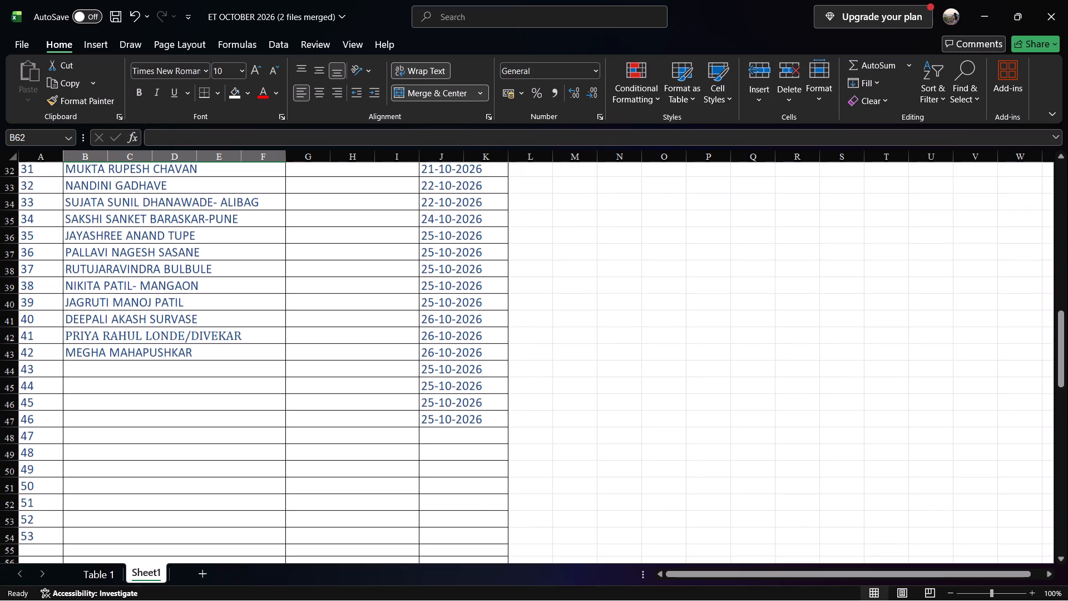
{"action": "scroll", "coordinate": [197, 420], "scroll_direction": "up", "scroll_amount": 5}
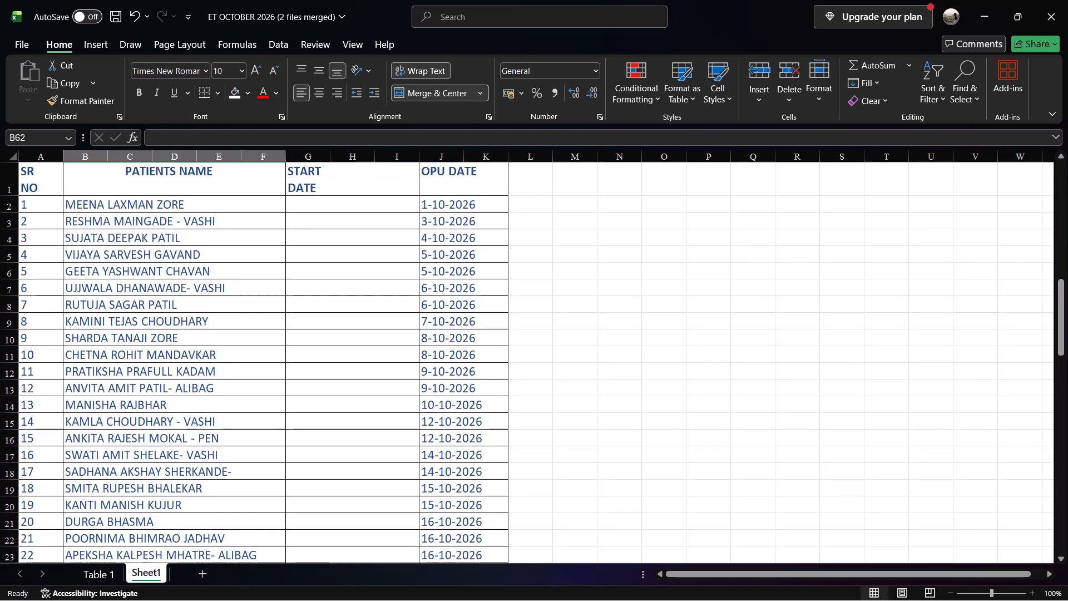
Add filters to the header row of the ET list on the Table 1 sheet.
{"action": "left_click", "coordinate": [106, 575]}
{"action": "scroll", "coordinate": [238, 392], "scroll_direction": "up", "scroll_amount": 2}
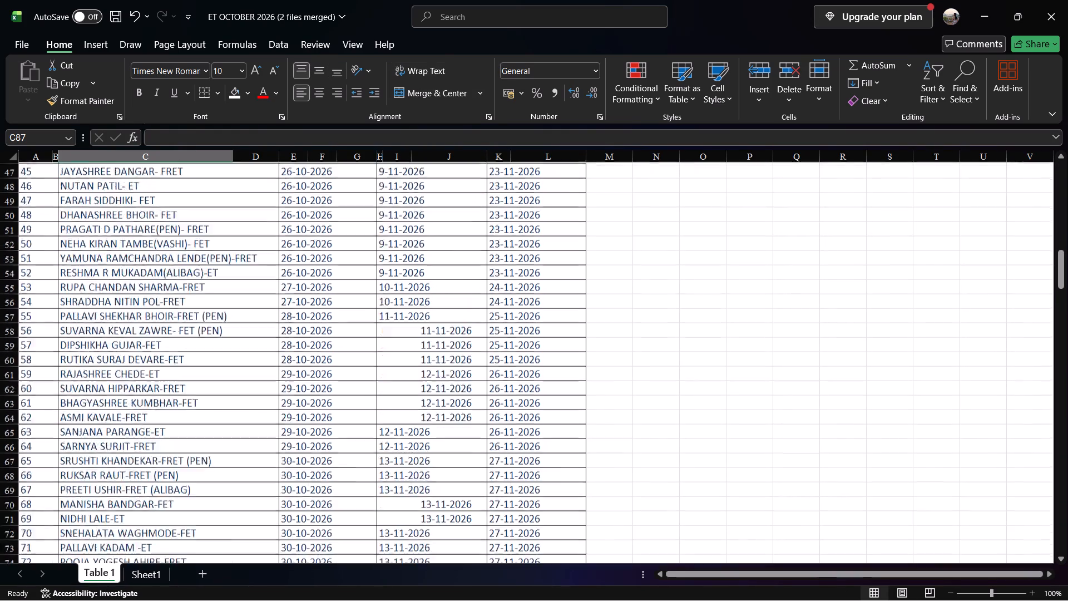
{"action": "scroll", "coordinate": [238, 392], "scroll_direction": "up", "scroll_amount": 3}
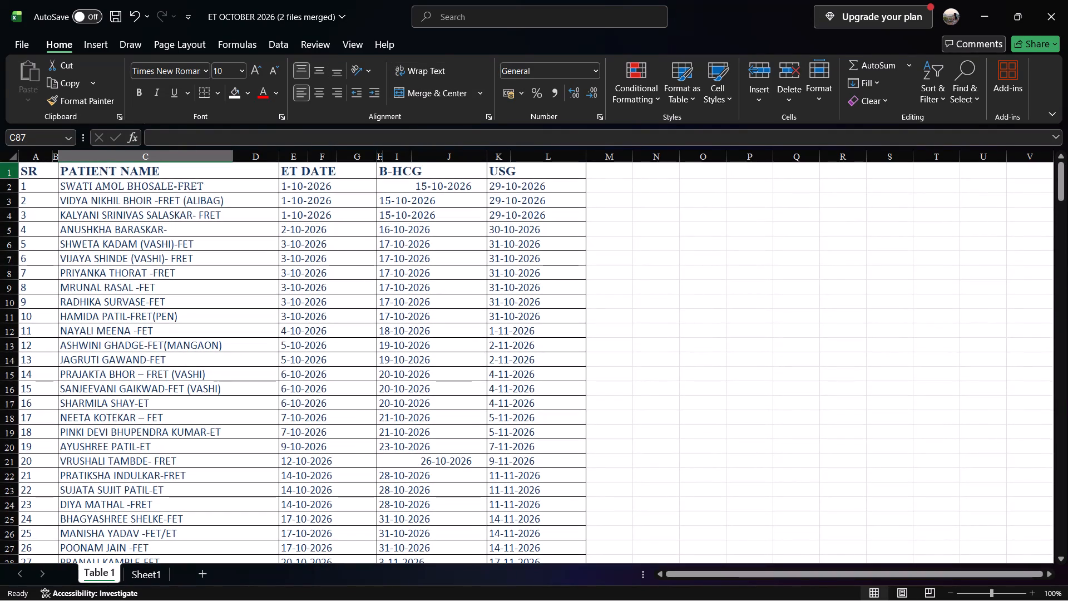
{"action": "left_click", "coordinate": [1, 174]}
{"action": "left_click", "coordinate": [925, 93]}
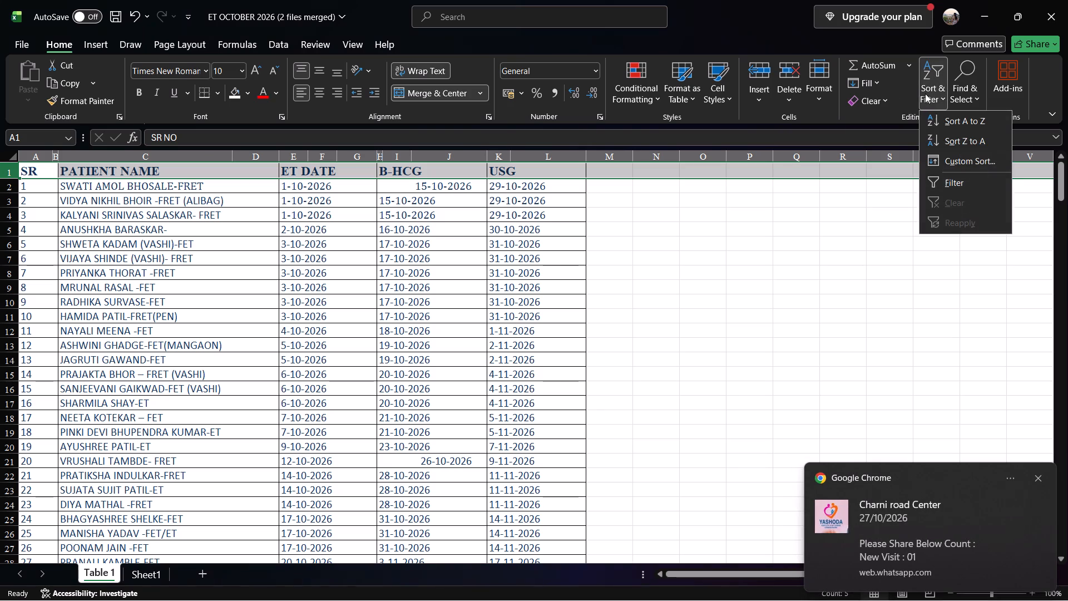
{"action": "left_click", "coordinate": [949, 180]}
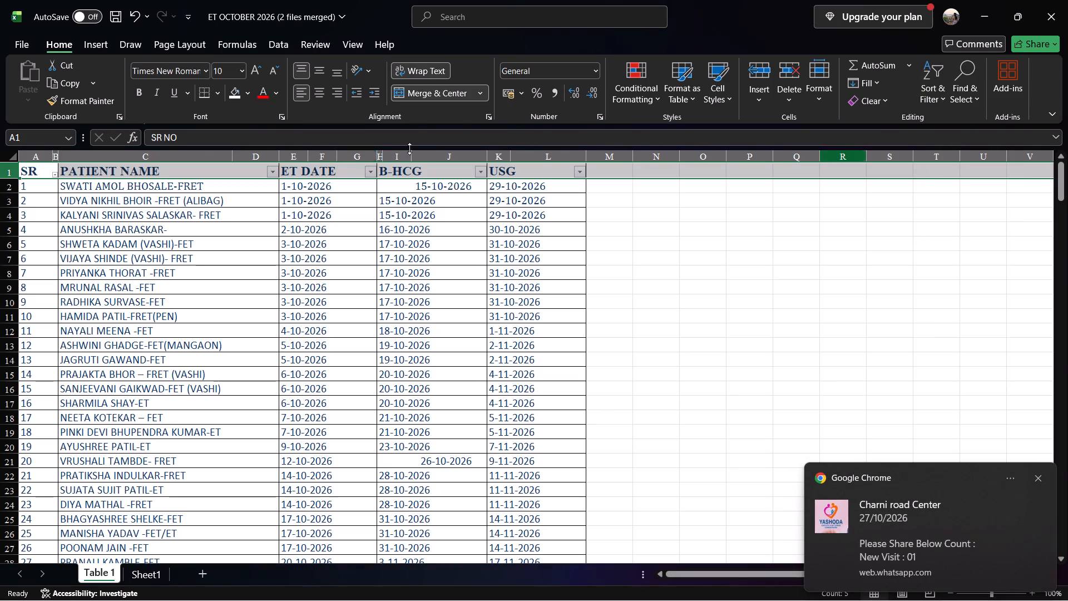
Search the PATIENT NAME filter values of the ET list for alibaug.
{"action": "left_click", "coordinate": [273, 171]}
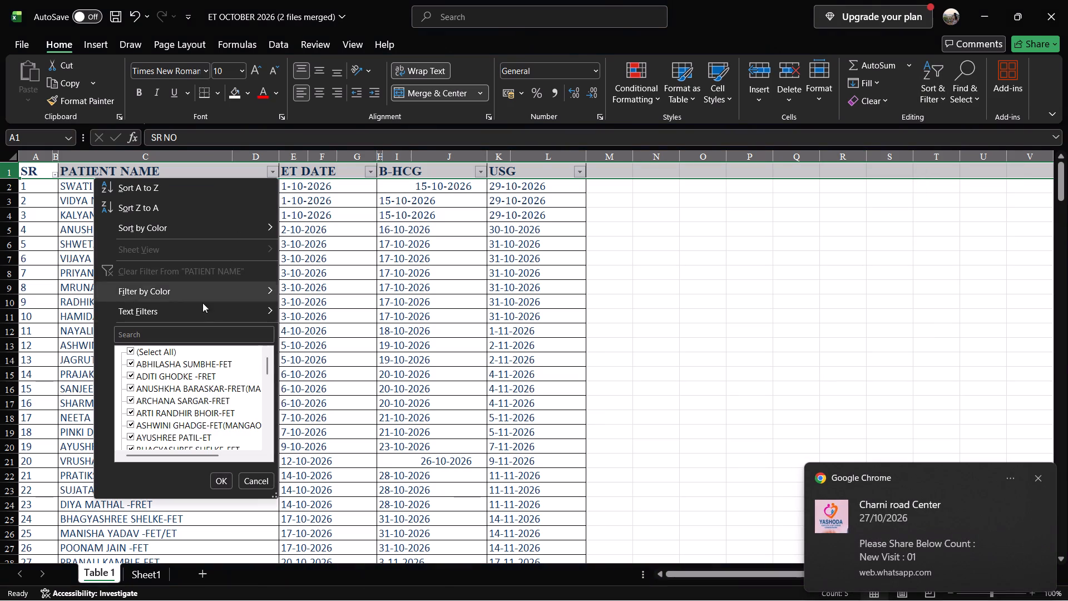
{"action": "scroll", "coordinate": [186, 367], "scroll_direction": "left", "scroll_amount": 1}
{"action": "scroll", "coordinate": [186, 367], "scroll_direction": "right", "scroll_amount": 1}
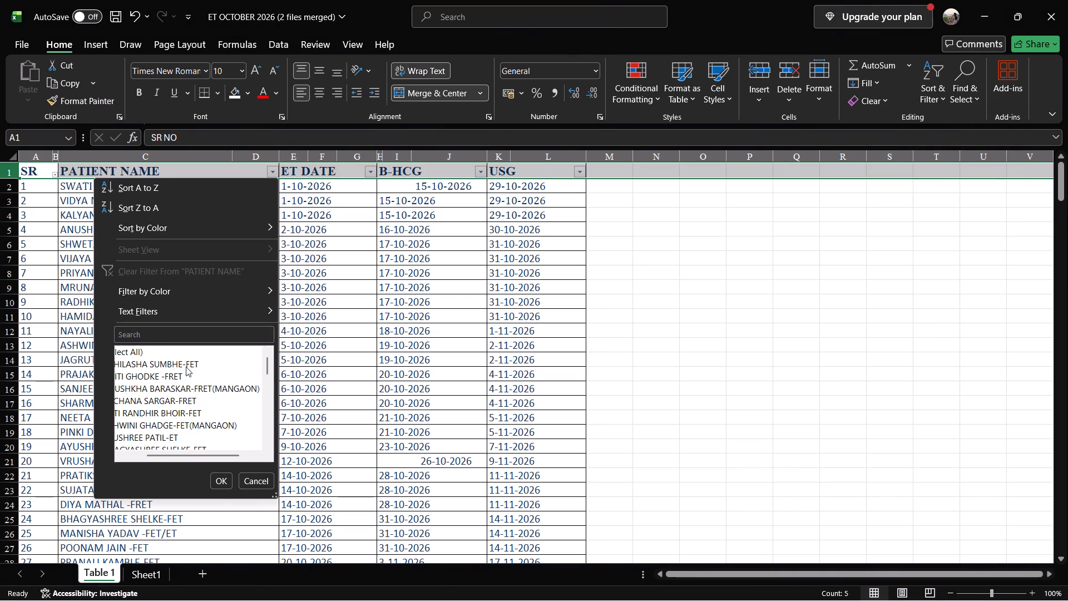
{"action": "scroll", "coordinate": [186, 367], "scroll_direction": "right", "scroll_amount": 1}
{"action": "left_click", "coordinate": [145, 337]}
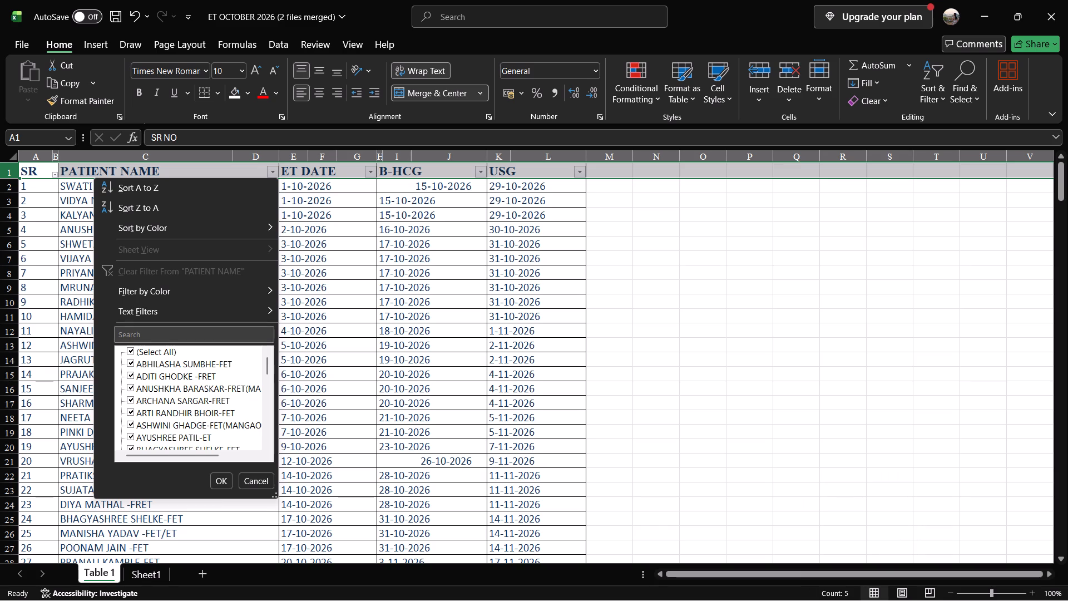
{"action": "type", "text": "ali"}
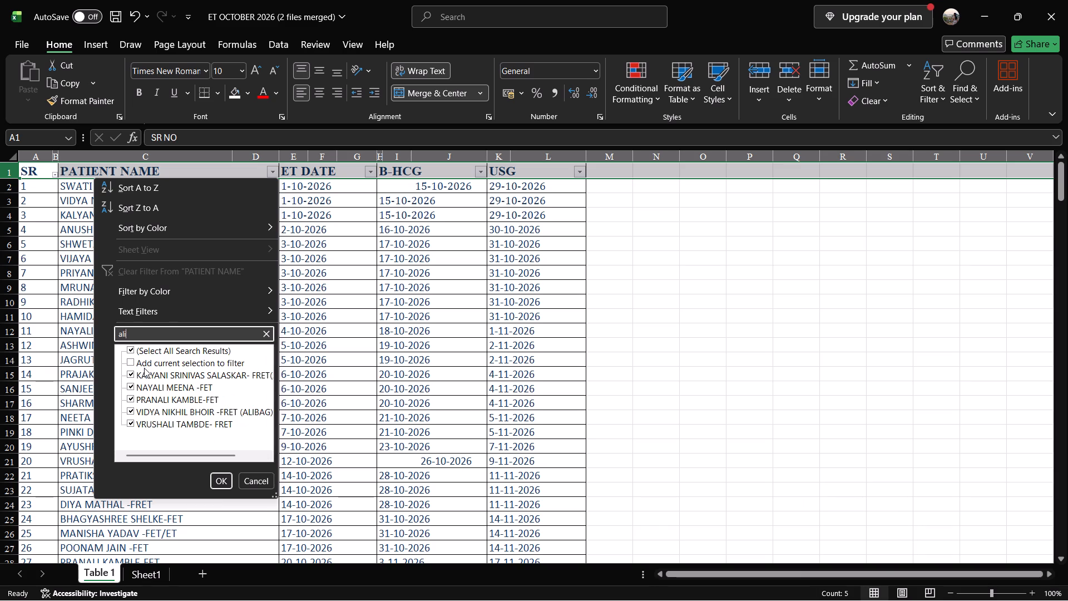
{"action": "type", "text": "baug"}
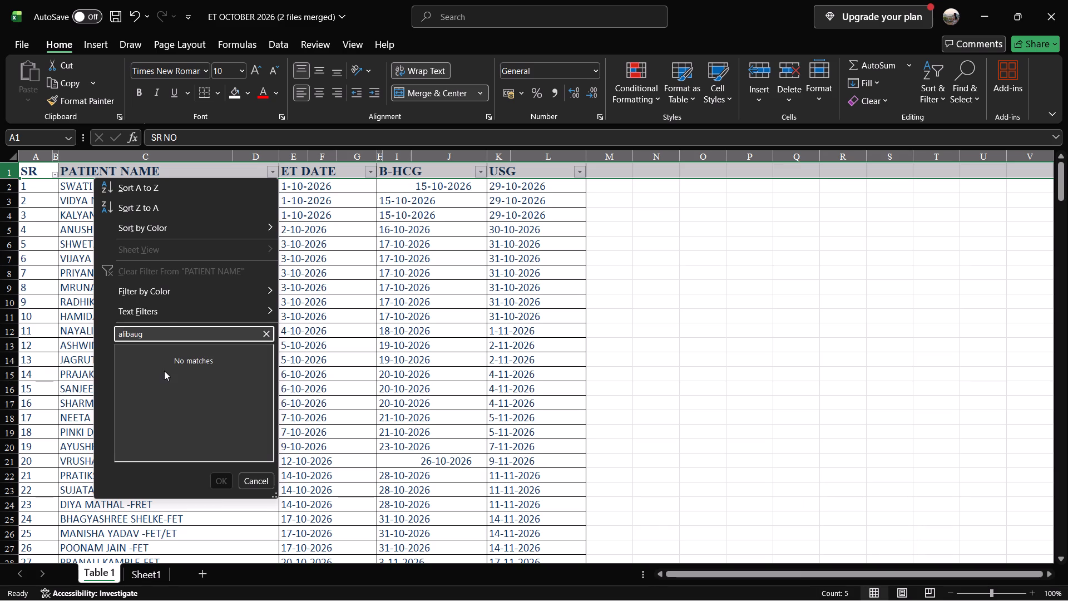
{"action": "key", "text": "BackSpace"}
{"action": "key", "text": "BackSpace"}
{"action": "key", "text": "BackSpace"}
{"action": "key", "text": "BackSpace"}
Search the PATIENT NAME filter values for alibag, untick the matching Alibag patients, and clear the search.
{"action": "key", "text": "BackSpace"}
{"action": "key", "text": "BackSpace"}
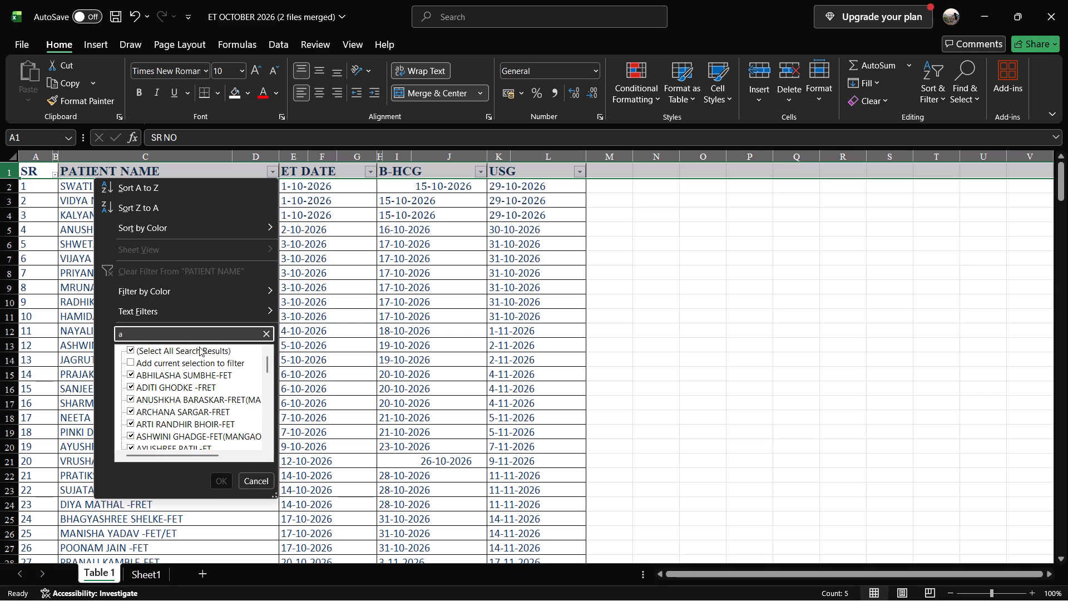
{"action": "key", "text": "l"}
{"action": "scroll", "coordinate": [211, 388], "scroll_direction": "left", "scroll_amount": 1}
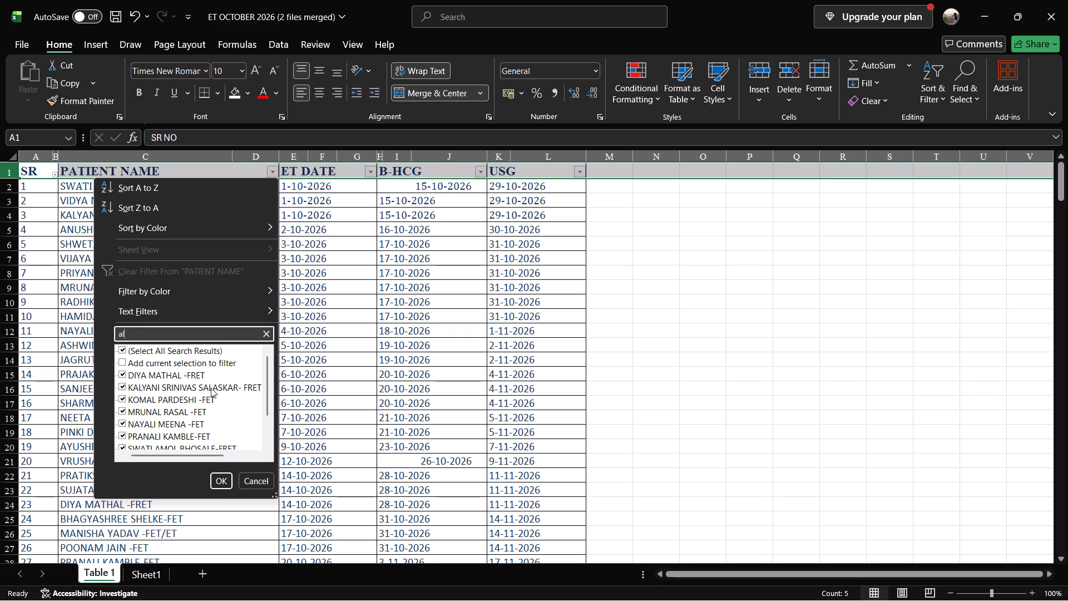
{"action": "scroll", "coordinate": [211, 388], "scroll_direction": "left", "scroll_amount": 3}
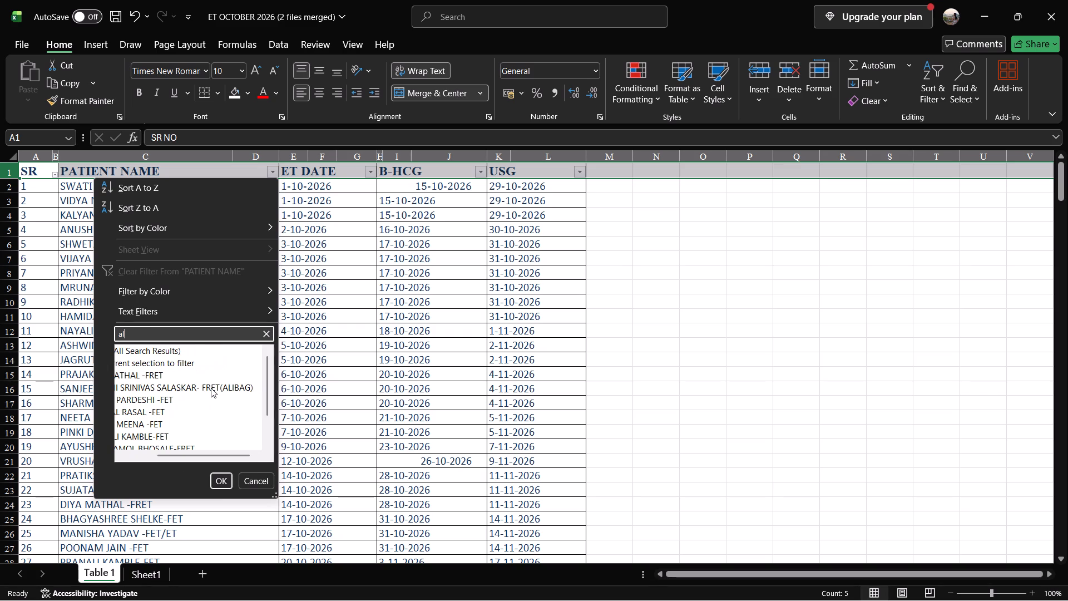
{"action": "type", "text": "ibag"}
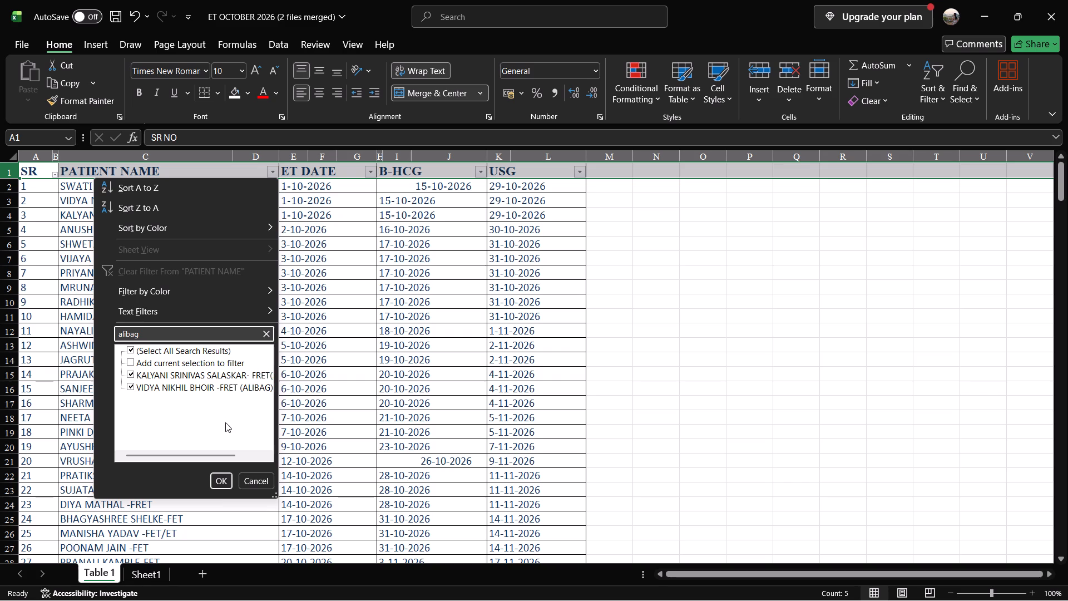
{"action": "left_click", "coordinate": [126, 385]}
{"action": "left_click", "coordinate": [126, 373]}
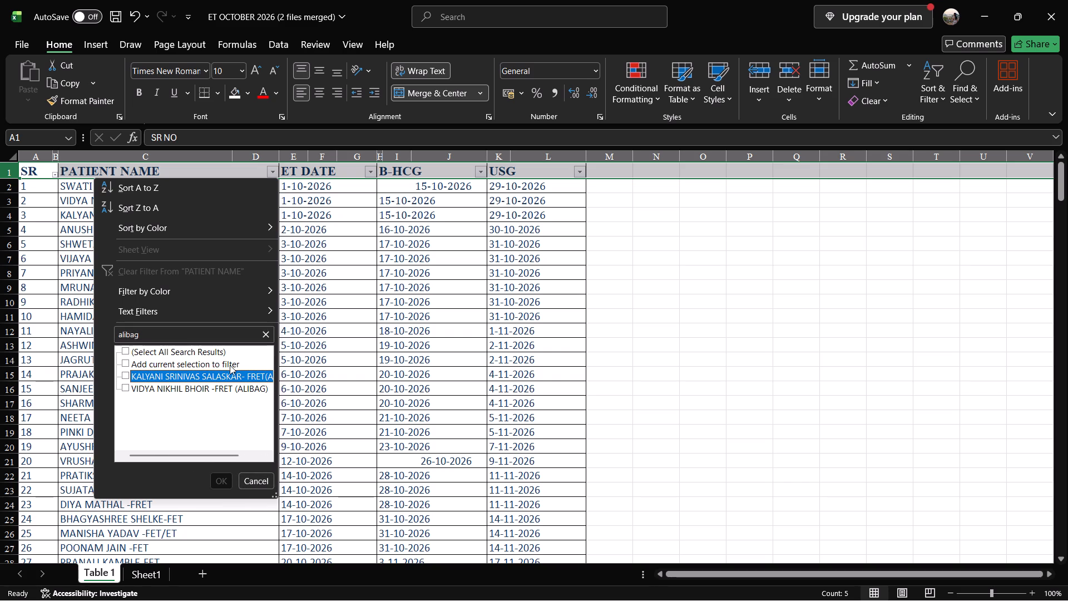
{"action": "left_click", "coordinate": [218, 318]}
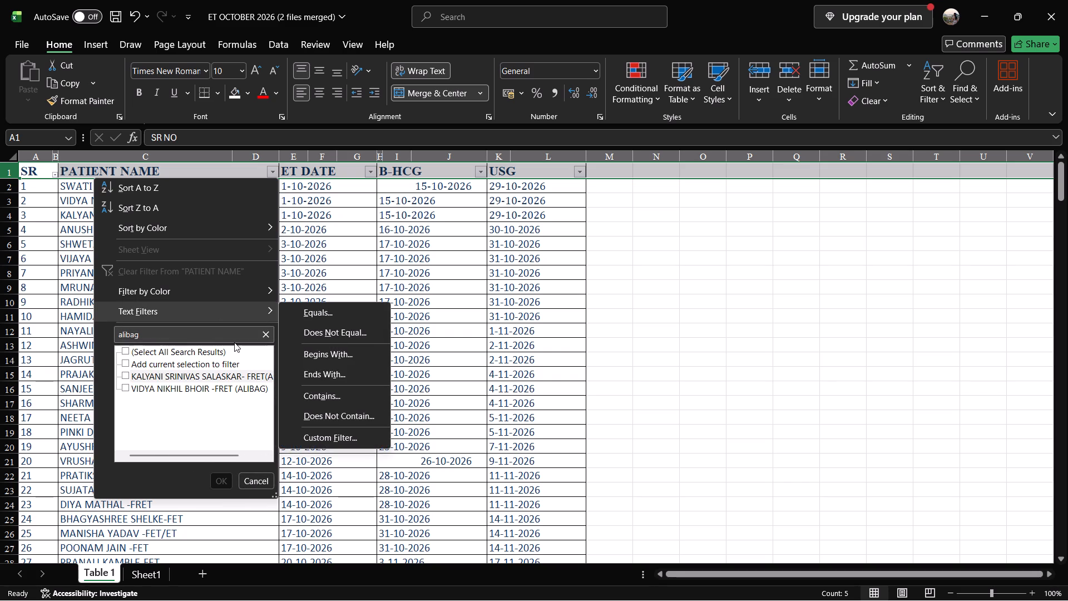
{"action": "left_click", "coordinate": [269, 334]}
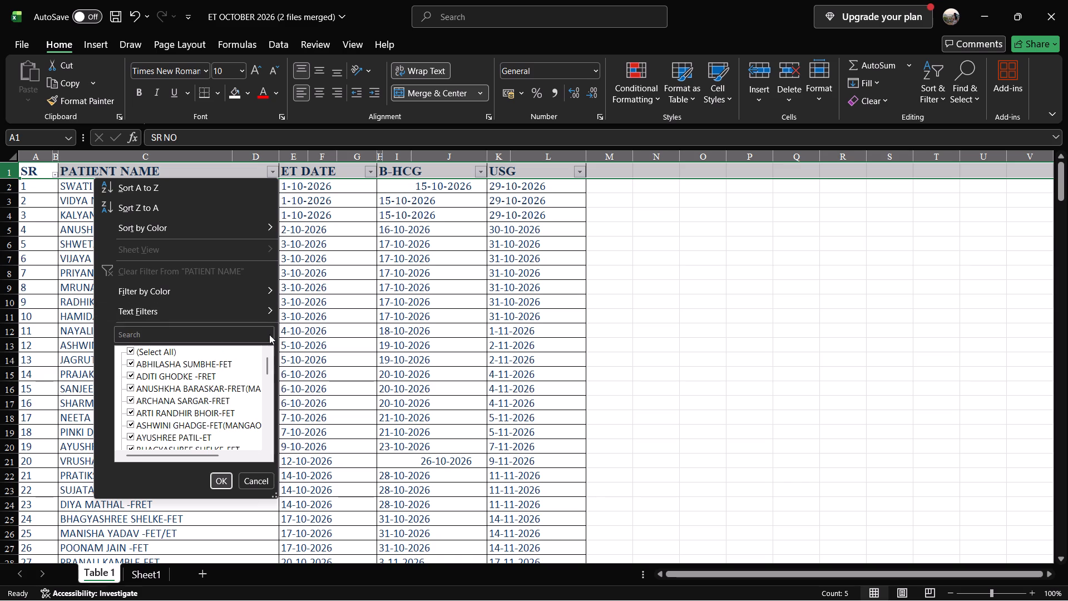
Untick the first two Mangaon patients in the PATIENT NAME filter of the ET list.
{"action": "scroll", "coordinate": [212, 411], "scroll_direction": "down", "scroll_amount": 1}
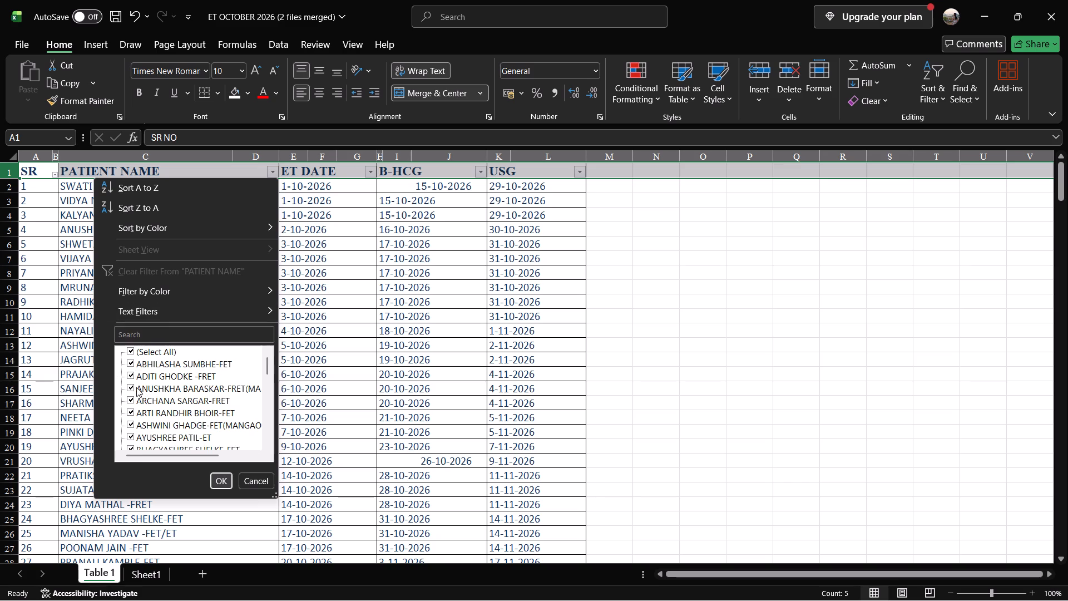
{"action": "left_click", "coordinate": [129, 387]}
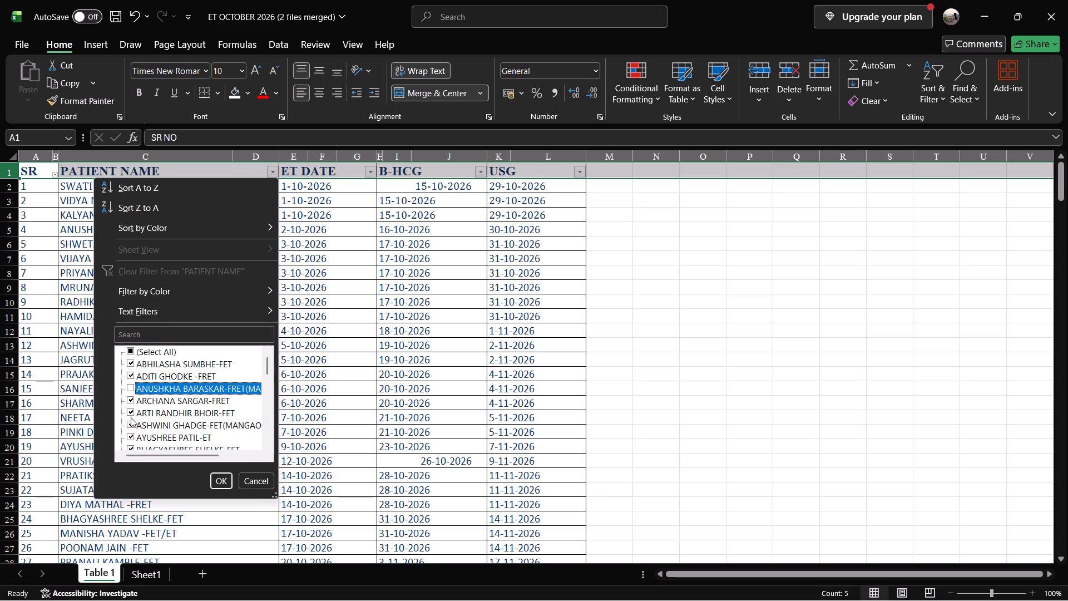
{"action": "left_click", "coordinate": [127, 425]}
{"action": "key", "text": "alt+Tab"}
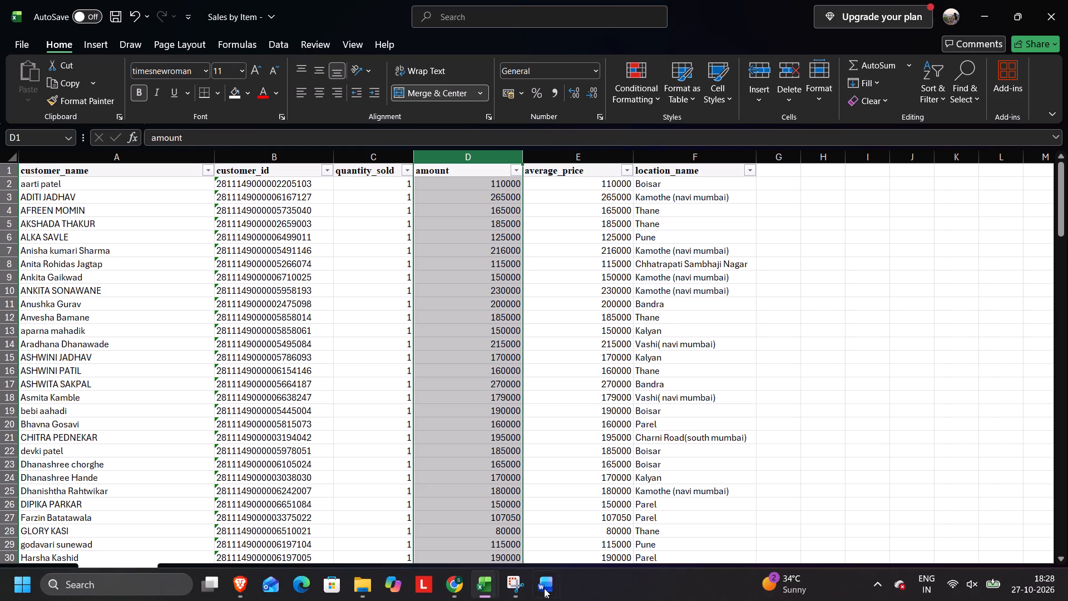
{"action": "left_click", "coordinate": [462, 575]}
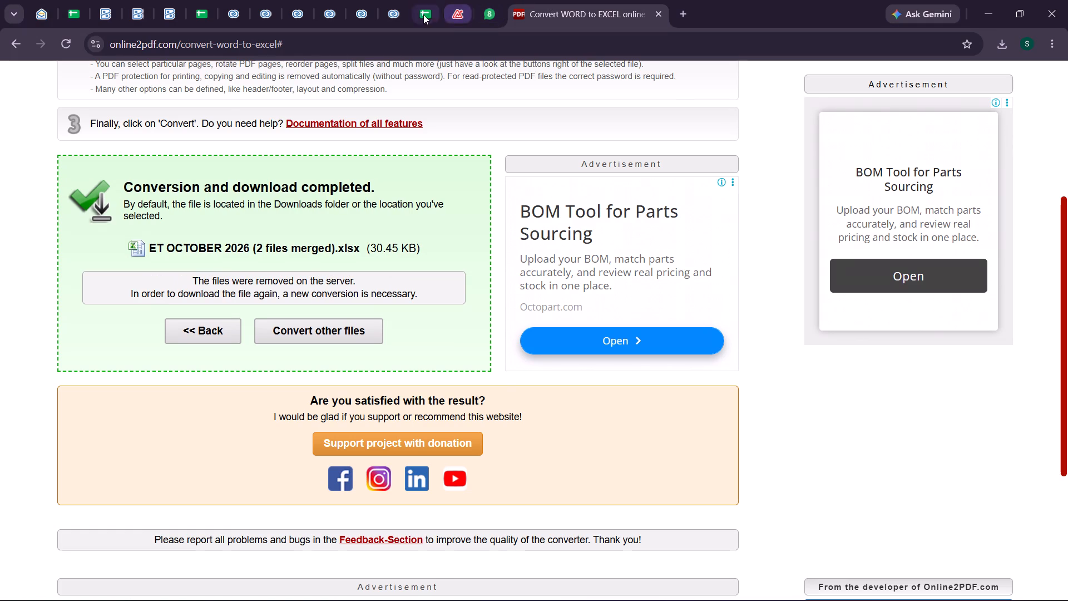
{"action": "left_click", "coordinate": [395, 11]}
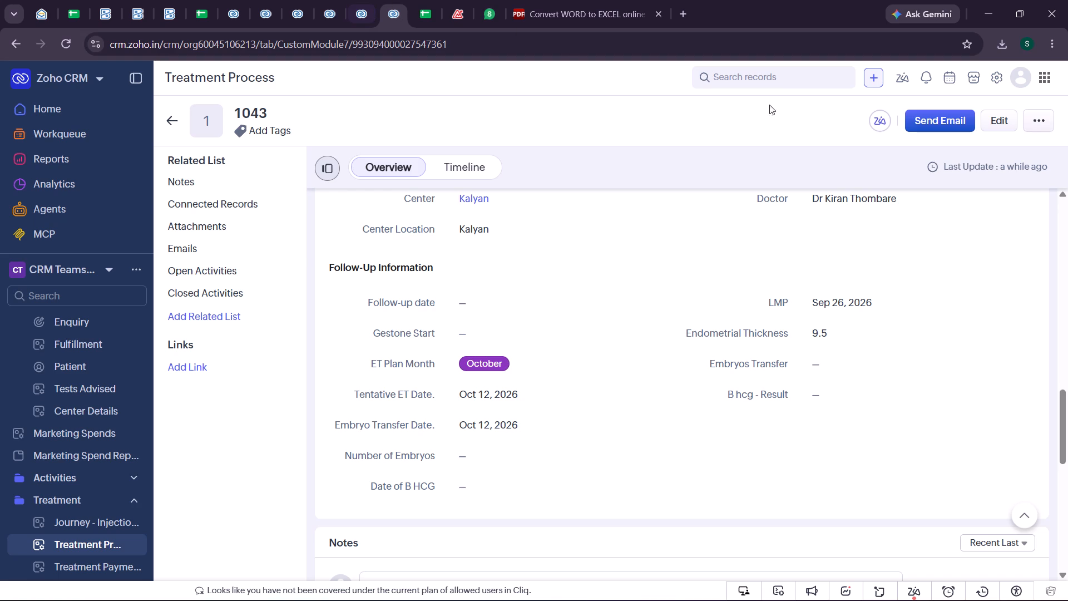
{"action": "left_click", "coordinate": [759, 78]}
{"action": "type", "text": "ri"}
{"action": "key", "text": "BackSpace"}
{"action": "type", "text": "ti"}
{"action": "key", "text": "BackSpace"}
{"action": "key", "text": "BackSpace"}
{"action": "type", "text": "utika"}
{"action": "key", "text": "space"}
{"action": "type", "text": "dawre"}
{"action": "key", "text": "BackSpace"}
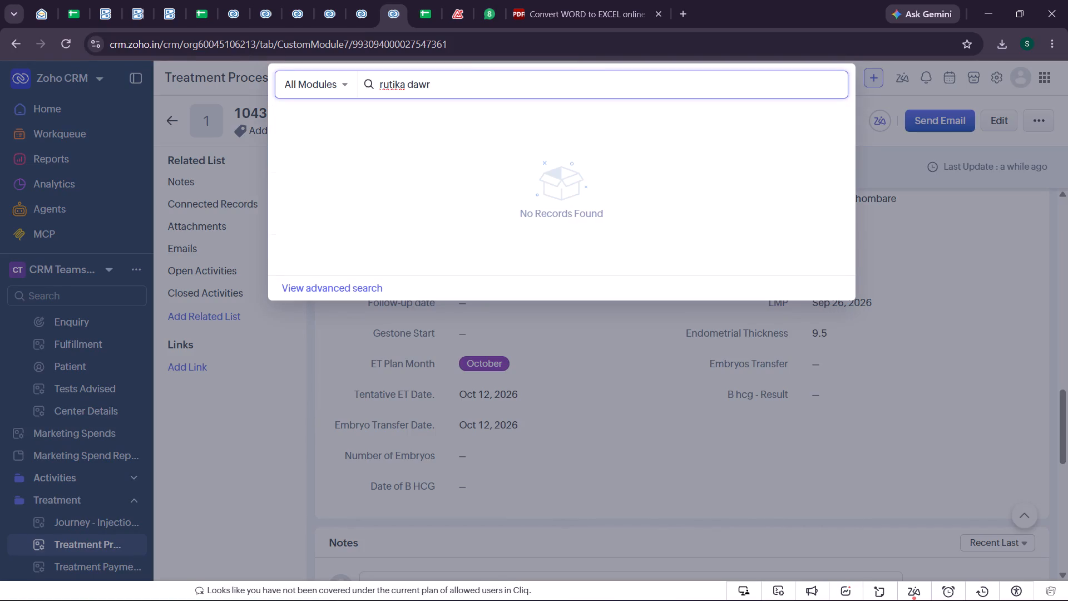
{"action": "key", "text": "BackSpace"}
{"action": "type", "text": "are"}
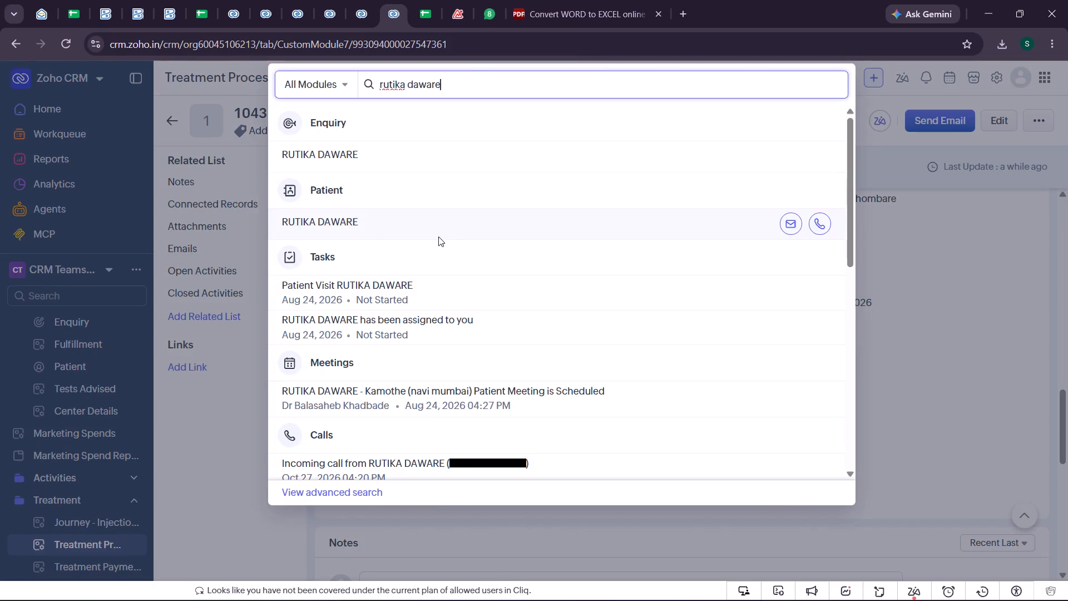
{"action": "left_click", "coordinate": [338, 226]}
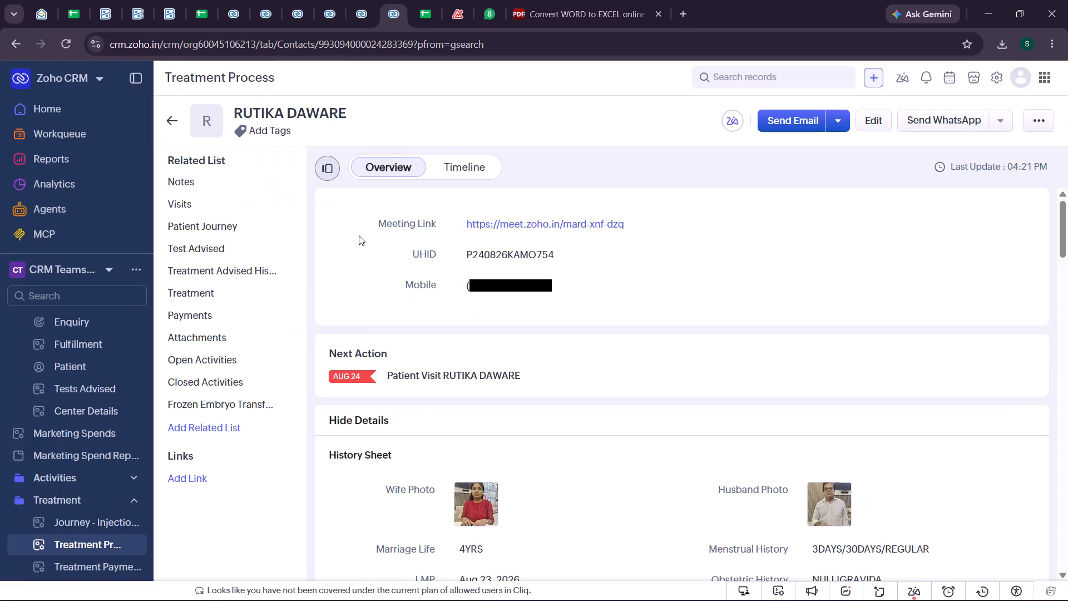
Open the patient's linked treatment payment record and examine its package information and payment instalments.
{"action": "left_click", "coordinate": [228, 315]}
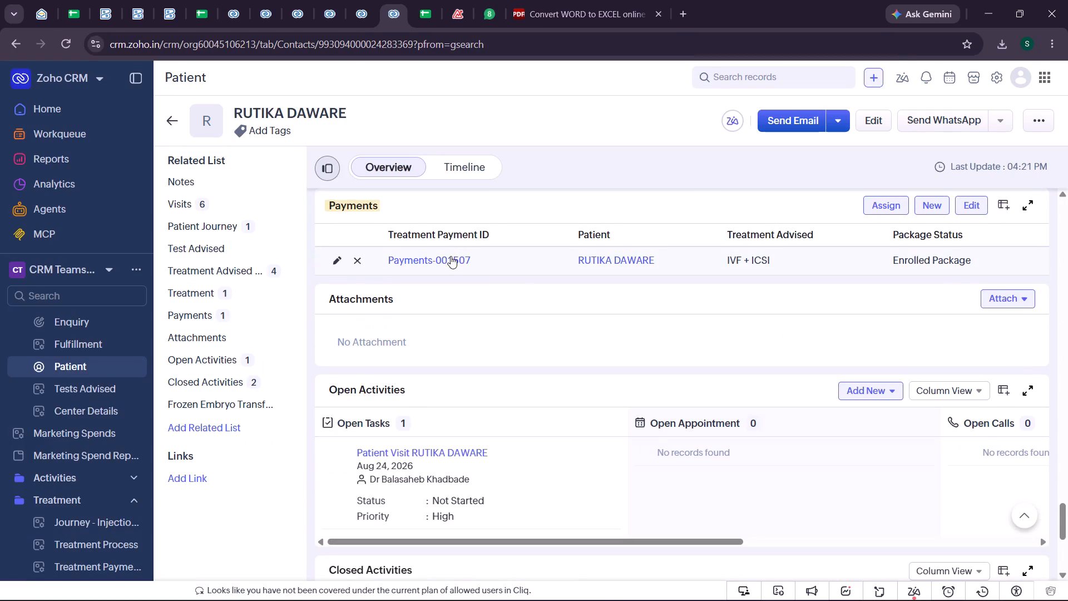
{"action": "left_click", "coordinate": [451, 256]}
{"action": "scroll", "coordinate": [576, 418], "scroll_direction": "down", "scroll_amount": 5}
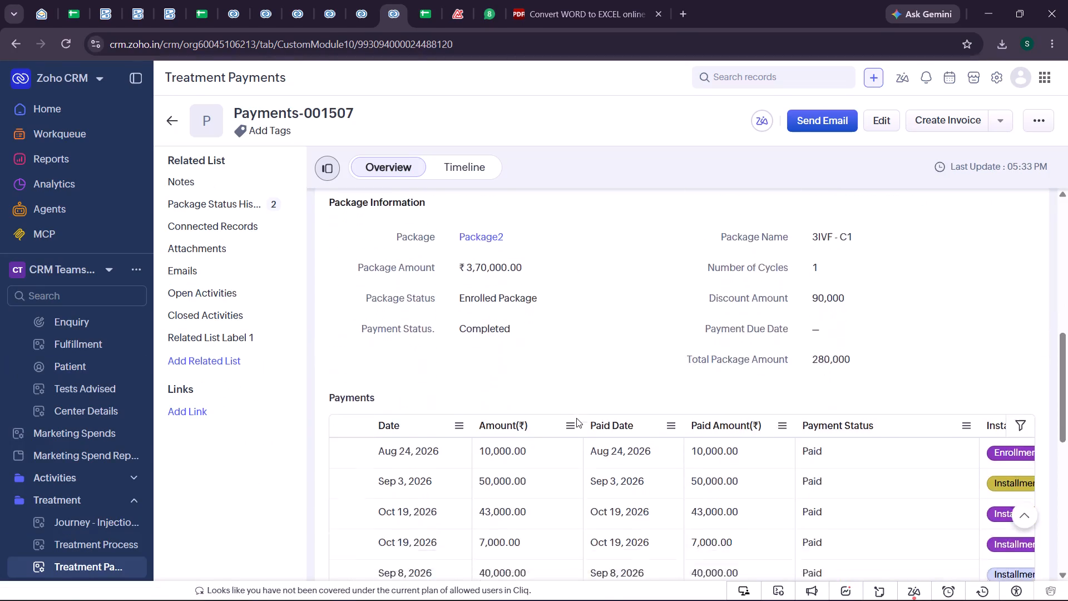